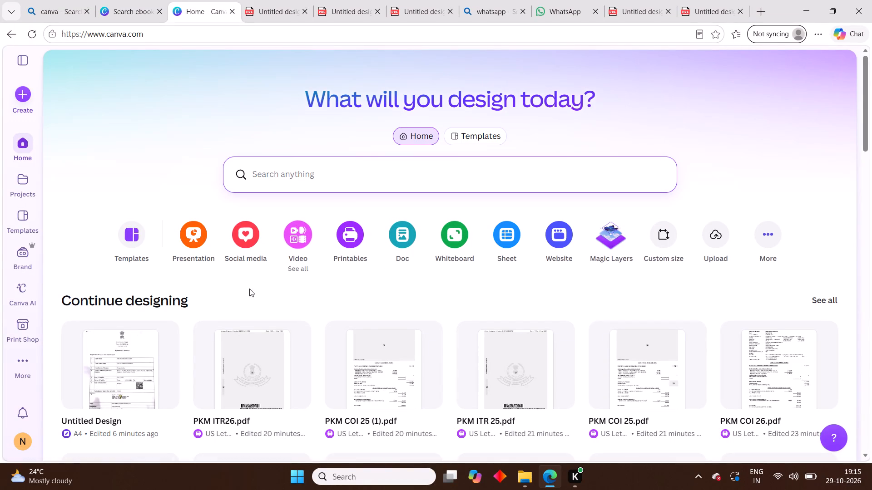
Create a new blank Document (A4, Portrait) design from the frequently used design types.
scroll(154, 277, "up", 1)
scroll(22, 193, "up", 2)
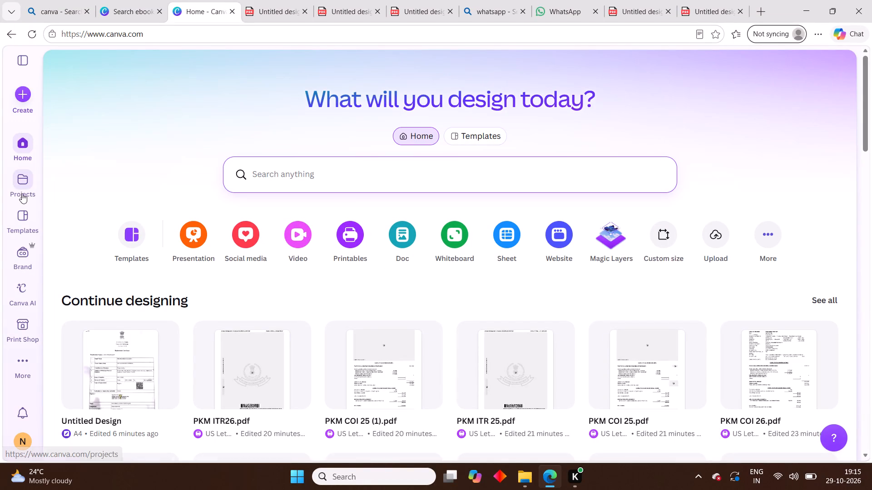
left_click(25, 95)
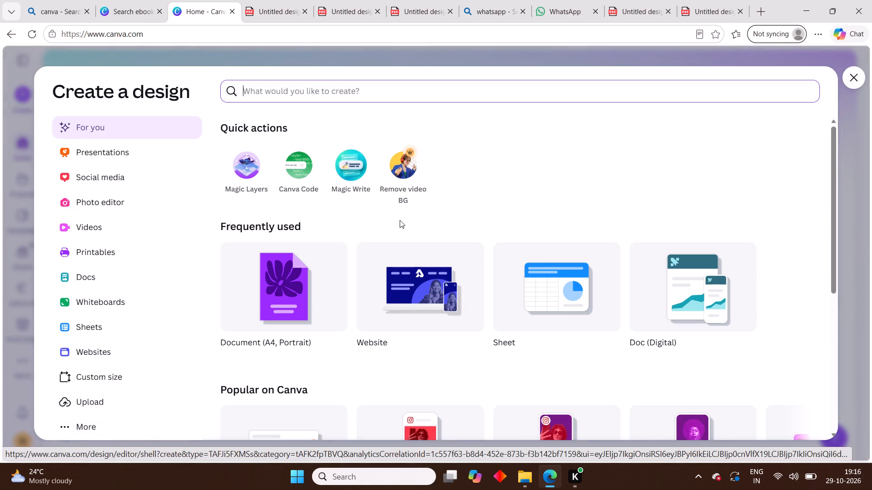
scroll(538, 300, "down", 3)
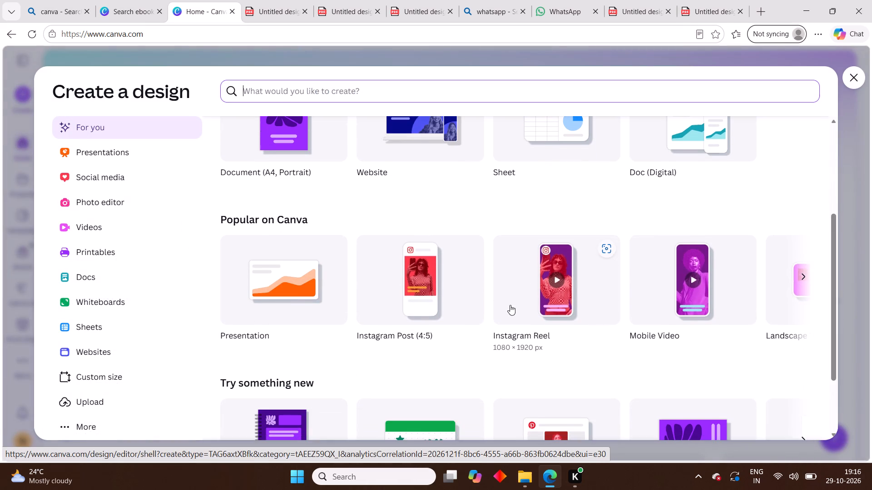
scroll(444, 301, "up", 2)
scroll(444, 301, "down", 3)
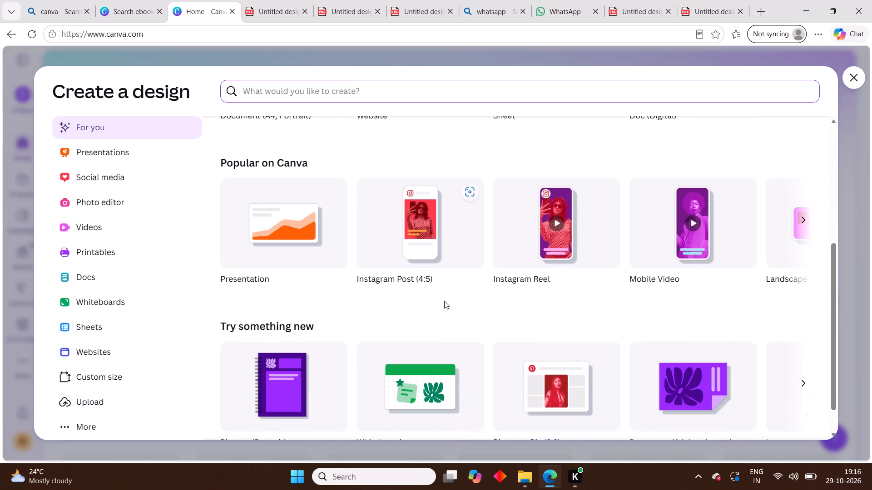
scroll(308, 331, "down", 2)
scroll(366, 357, "down", 1)
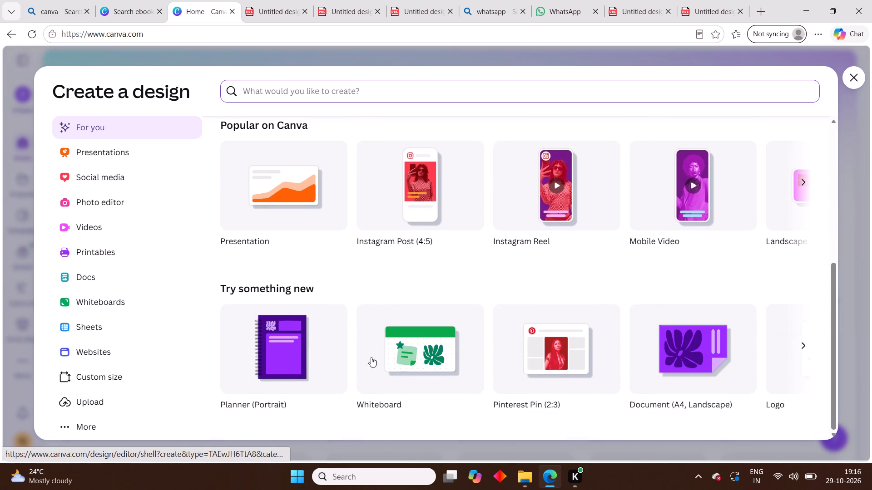
scroll(382, 356, "down", 1)
scroll(398, 347, "up", 1)
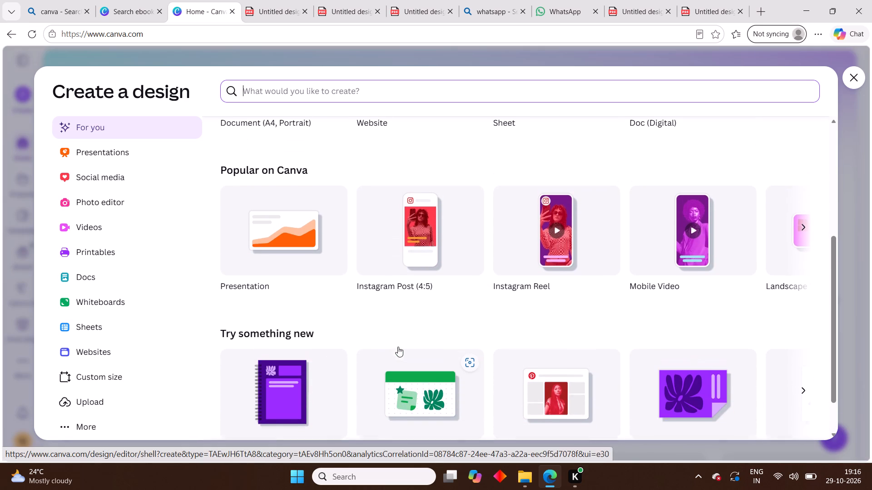
scroll(285, 288, "up", 3)
scroll(322, 286, "up", 2)
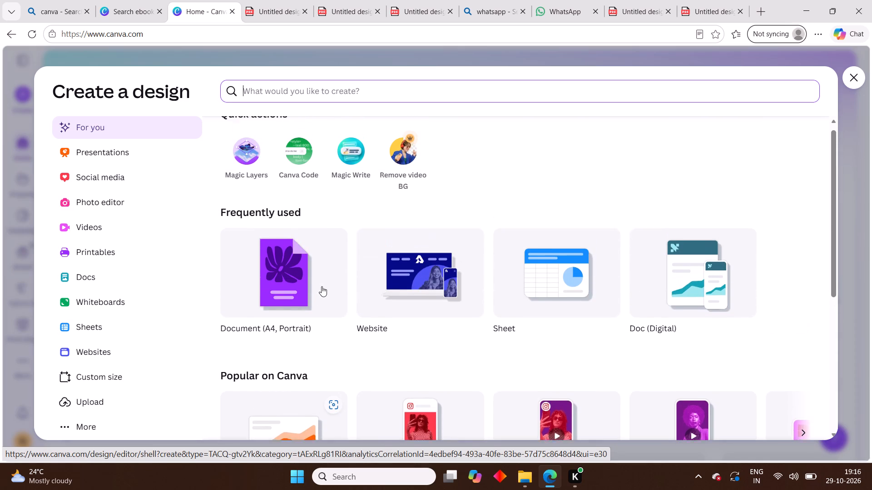
scroll(371, 289, "up", 2)
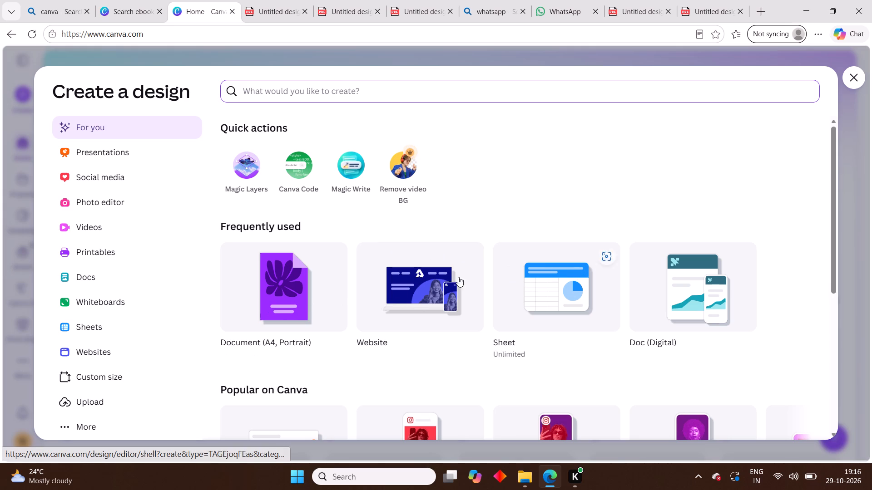
left_click(315, 283)
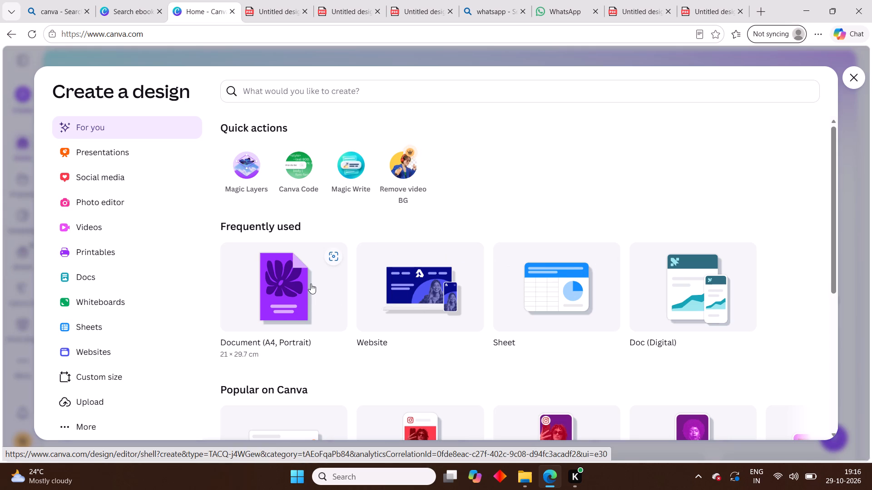
Create a blank Document (A4, Portrait) design from the frequently used design types.
left_click(306, 284)
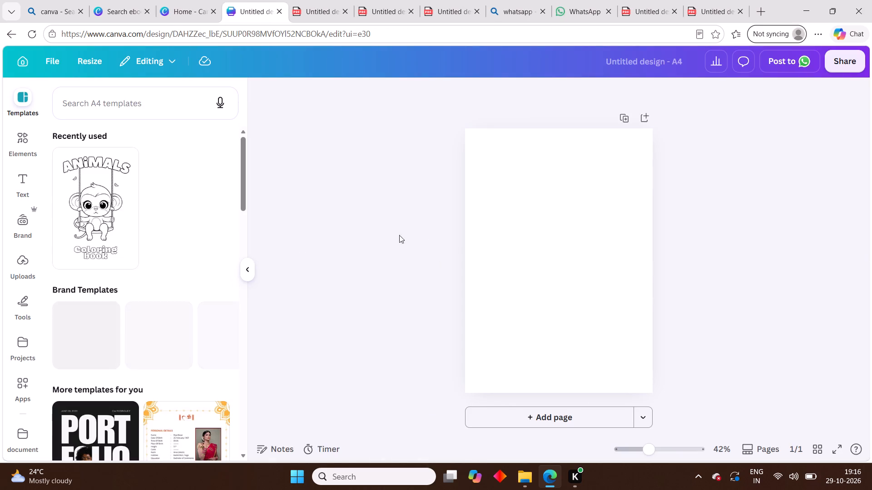
Select the blank A4 page on the canvas.
scroll(531, 248, "down", 3)
scroll(533, 248, "up", 1)
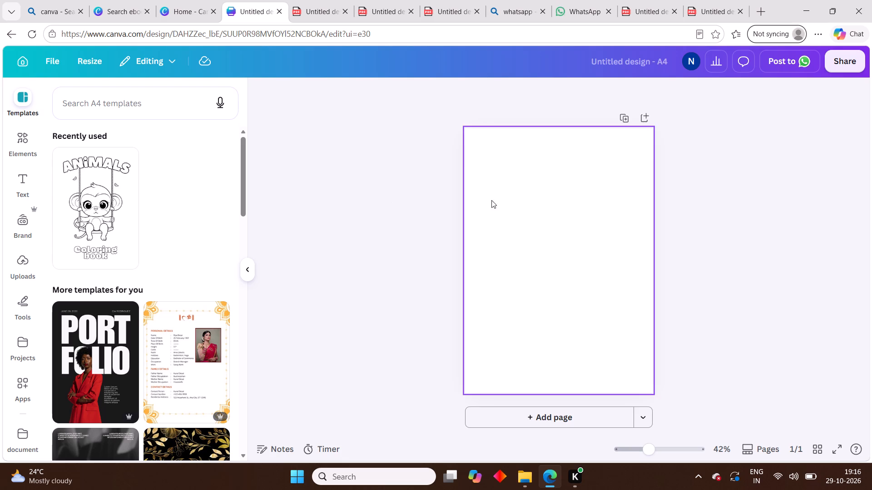
scroll(534, 192, "down", 2)
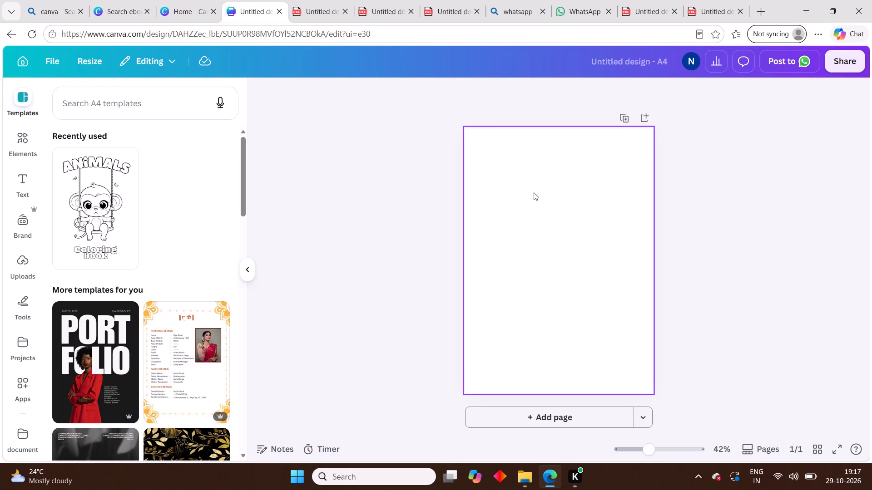
double_click(534, 193)
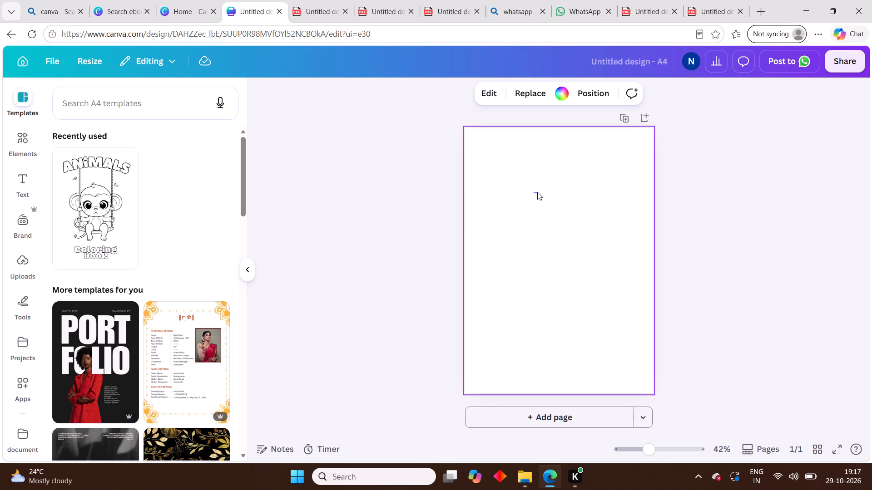
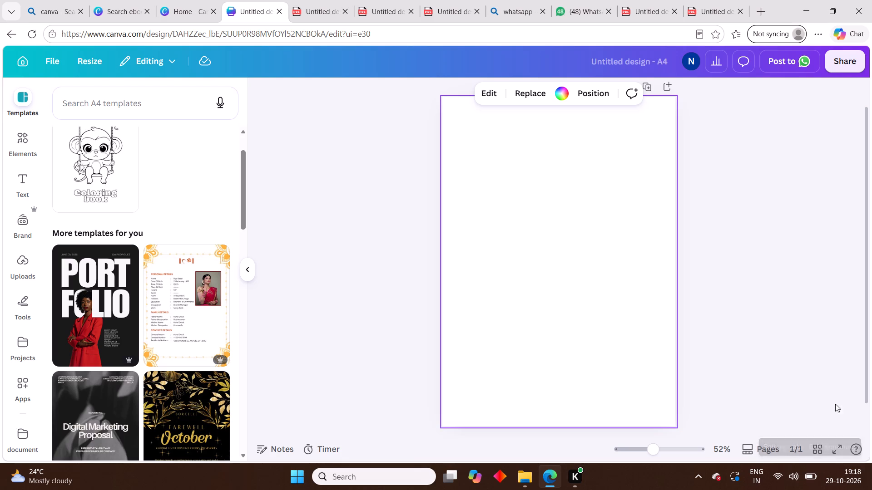
Add a heading text box to the page and enter "M/S VIVEK ENTER" in it.
left_click(378, 325)
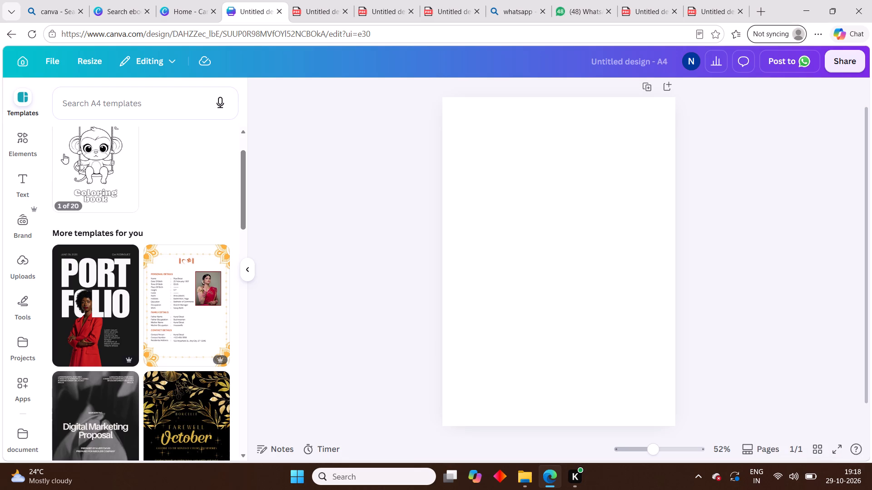
left_click(20, 174)
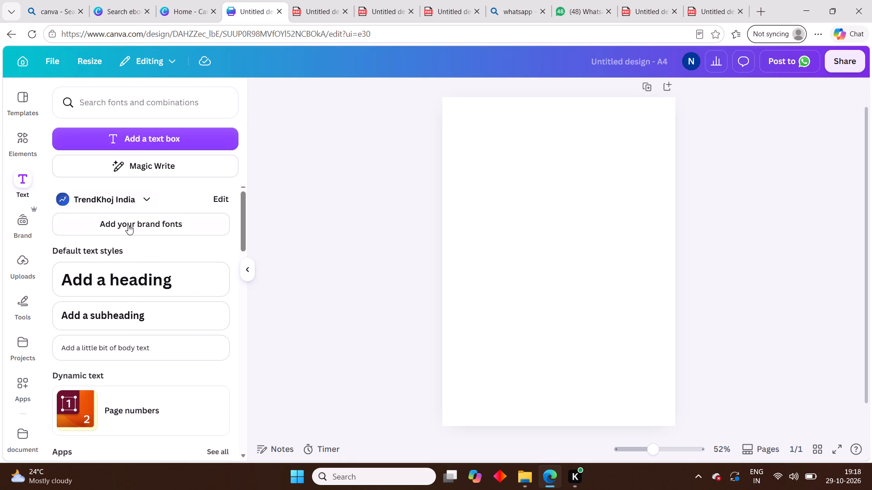
left_click(131, 282)
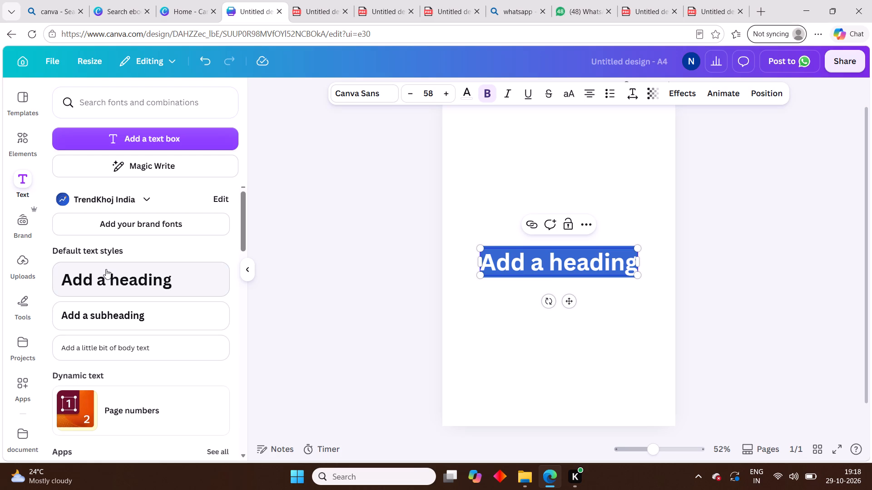
key("m")
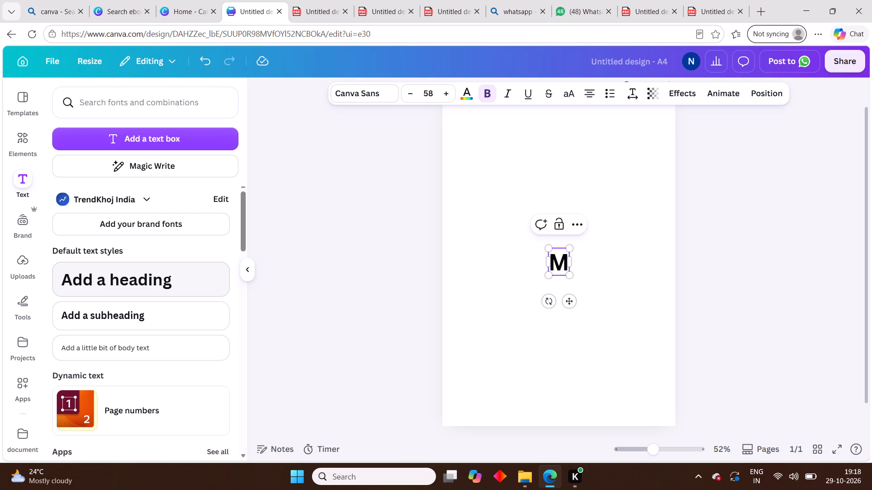
key("slash")
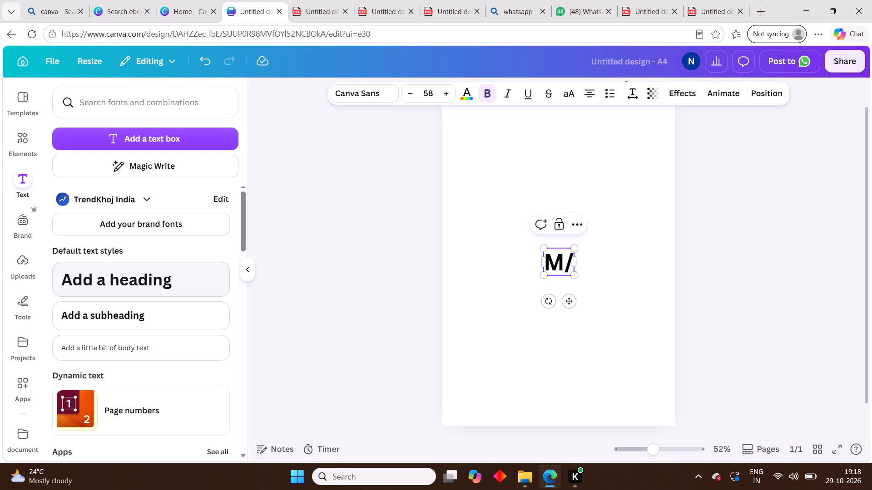
key("s")
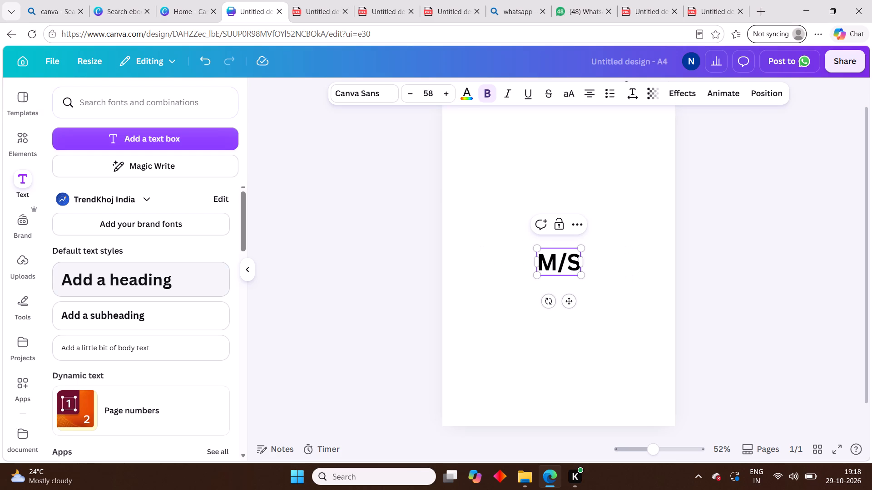
key("space")
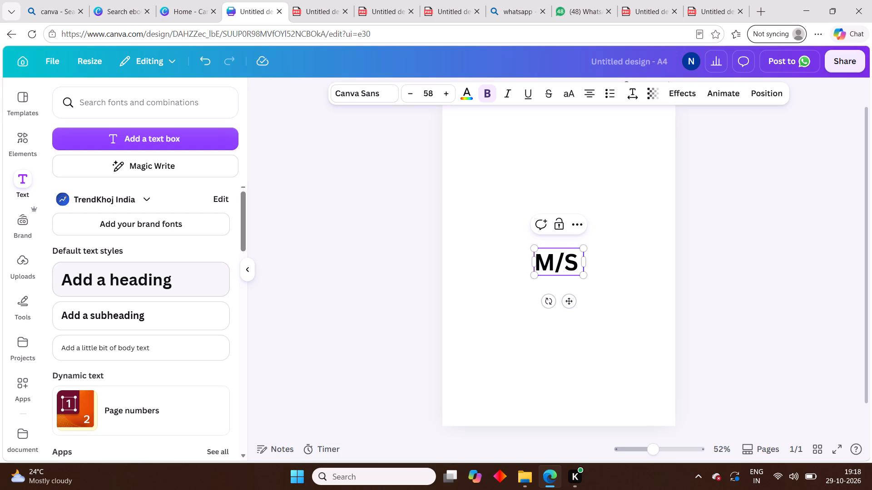
key("space")
key("BackSpace")
type("VIVEK")
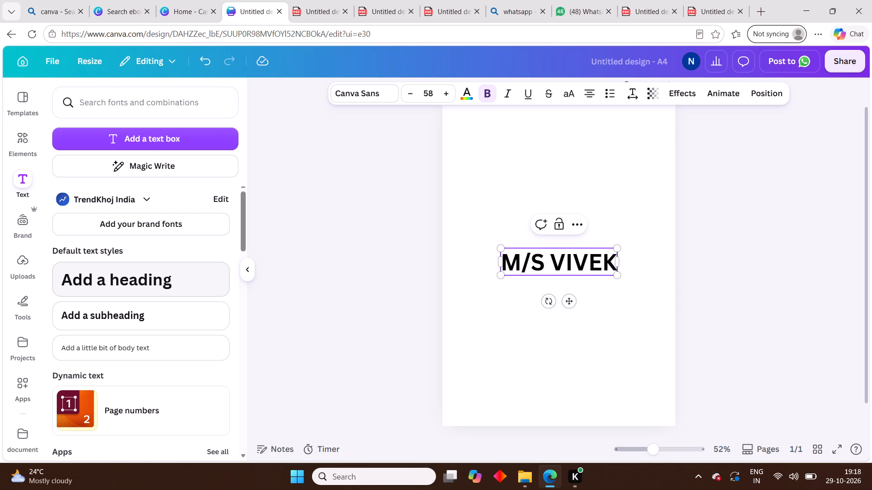
key("space")
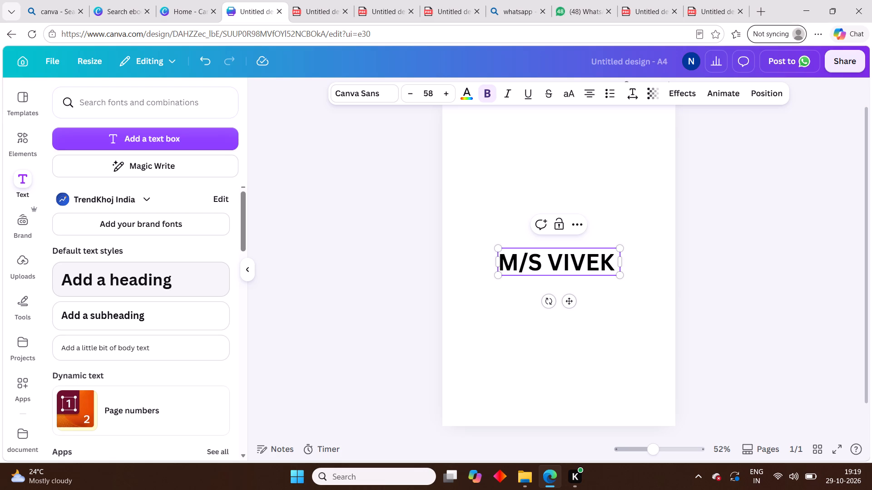
key("space")
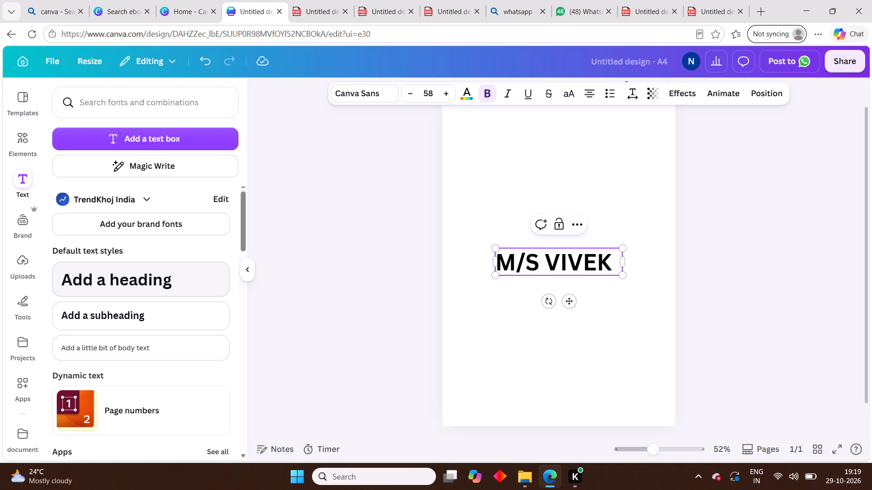
type("ENTER")
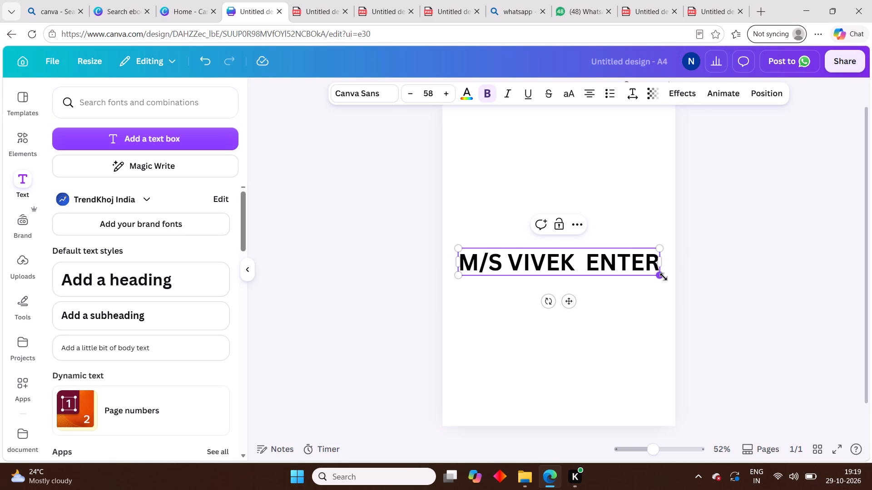
Scale the heading down to about 44 pt and complete its text as "M/S VIVEK ENTERPRISES".
left_click_drag(664, 277, 616, 262)
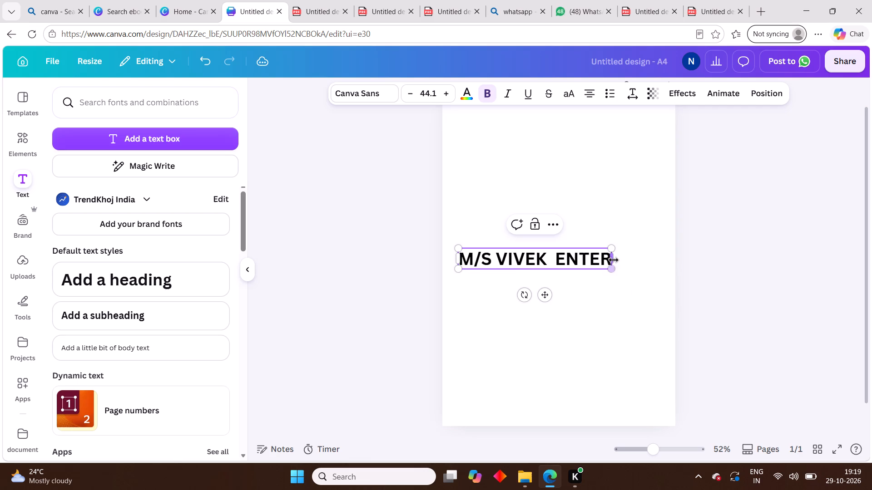
left_click(597, 253)
key("Right")
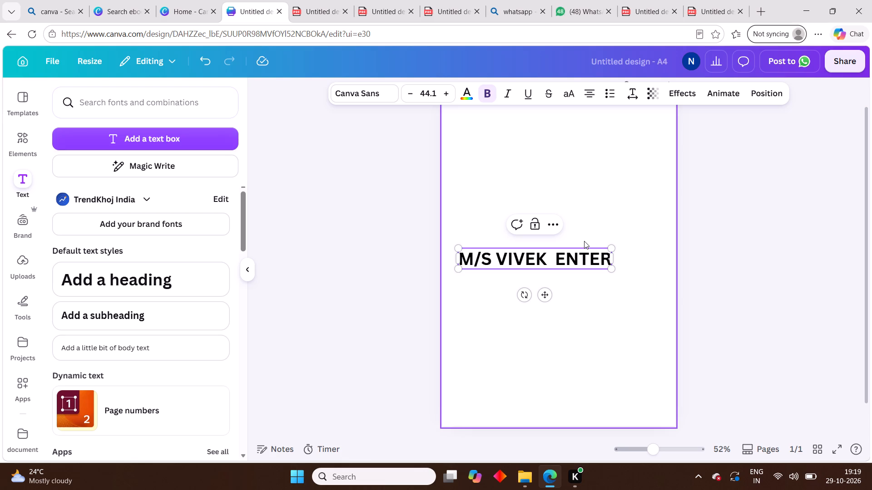
key("p")
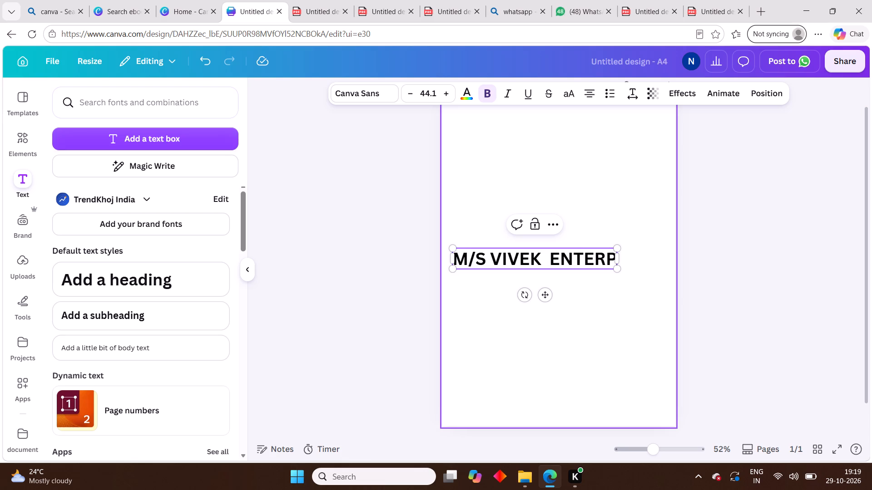
type("RI")
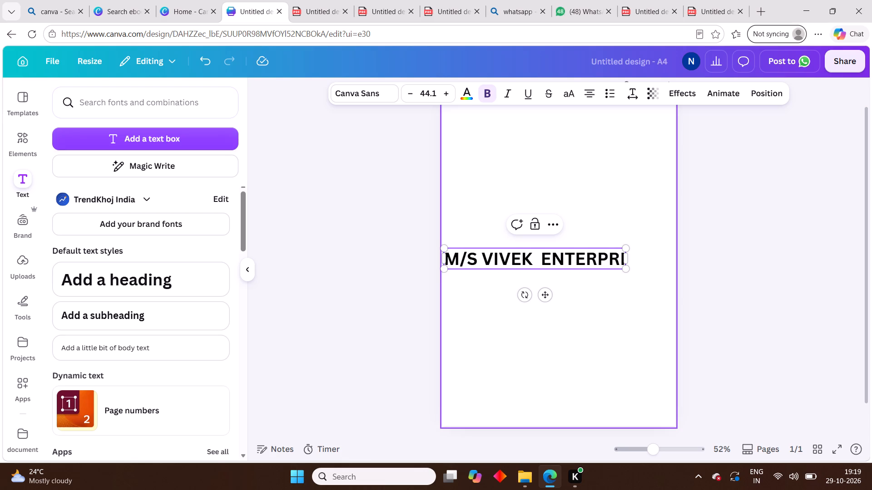
type("SES")
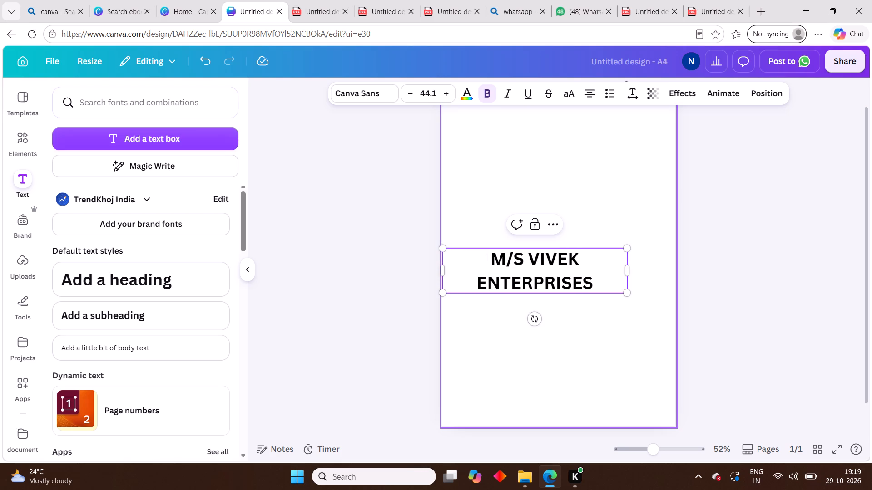
Scale the heading down to about 38 pt and centre it horizontally near the middle of the page.
left_click_drag(598, 262, 599, 263)
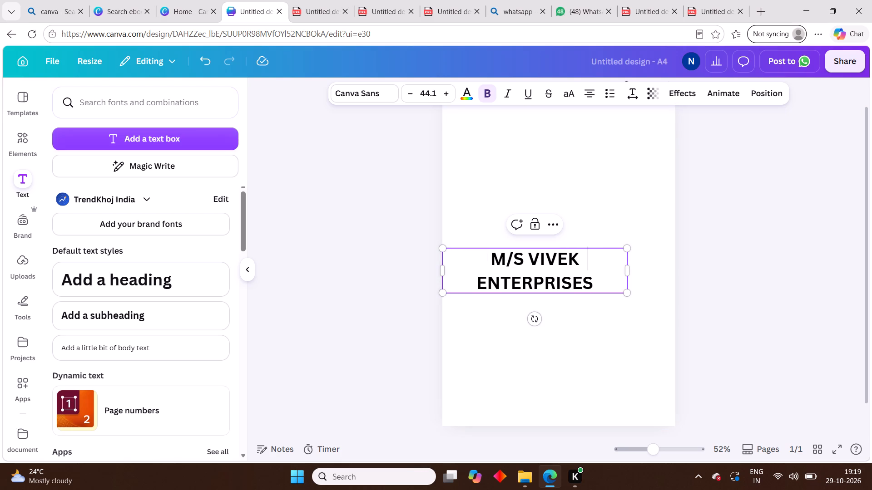
left_click_drag(599, 263, 607, 263)
left_click(721, 245)
left_click_drag(609, 266, 608, 266)
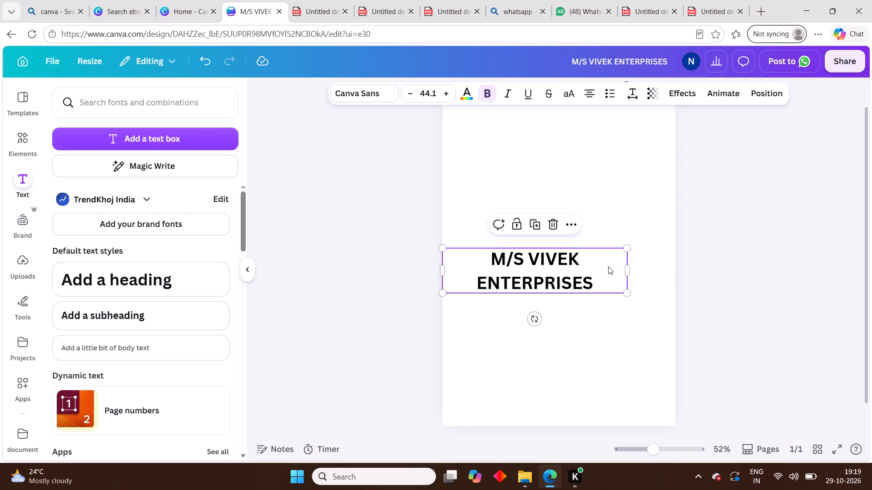
left_click_drag(608, 266, 626, 268)
left_click_drag(645, 293, 647, 294)
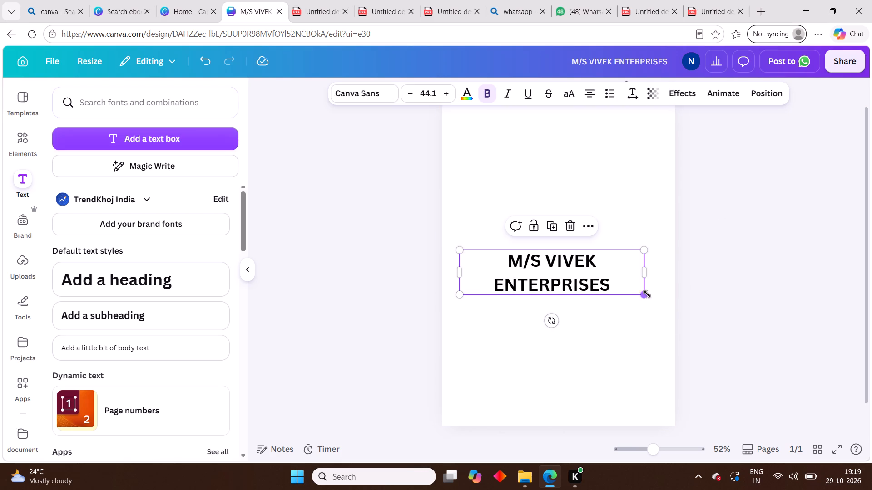
left_click_drag(647, 294, 671, 287)
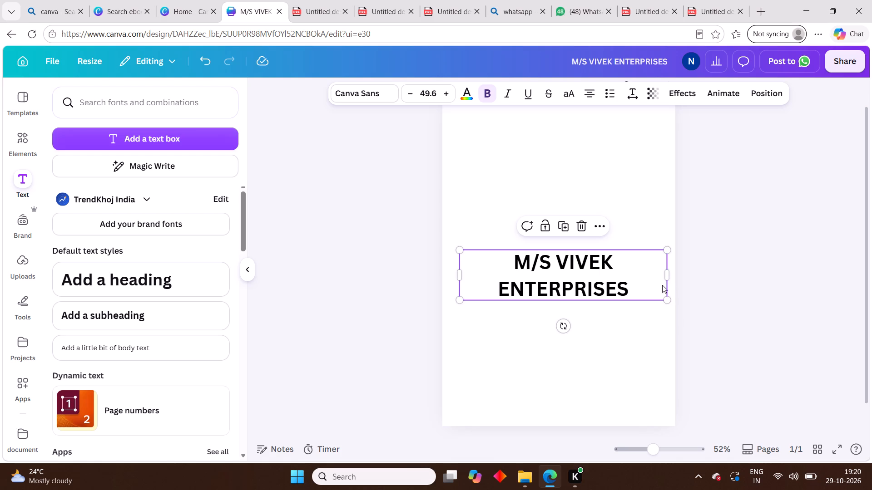
left_click_drag(669, 299, 621, 289)
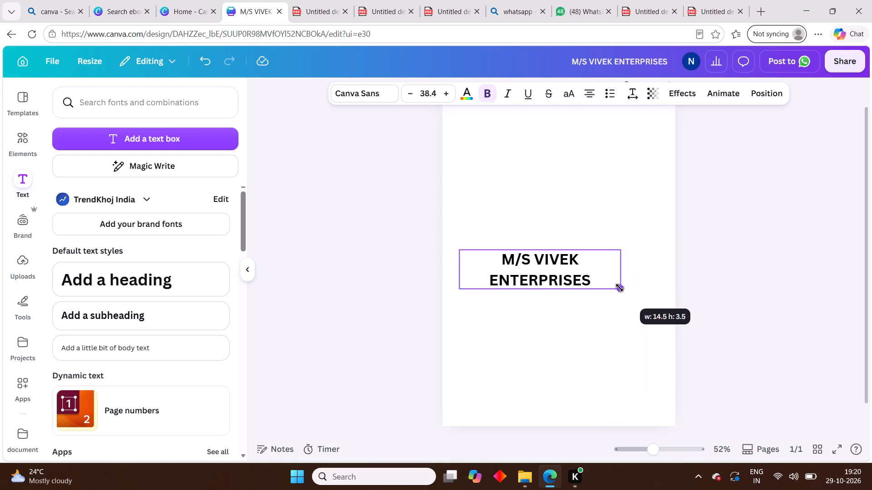
left_click_drag(619, 267, 639, 265)
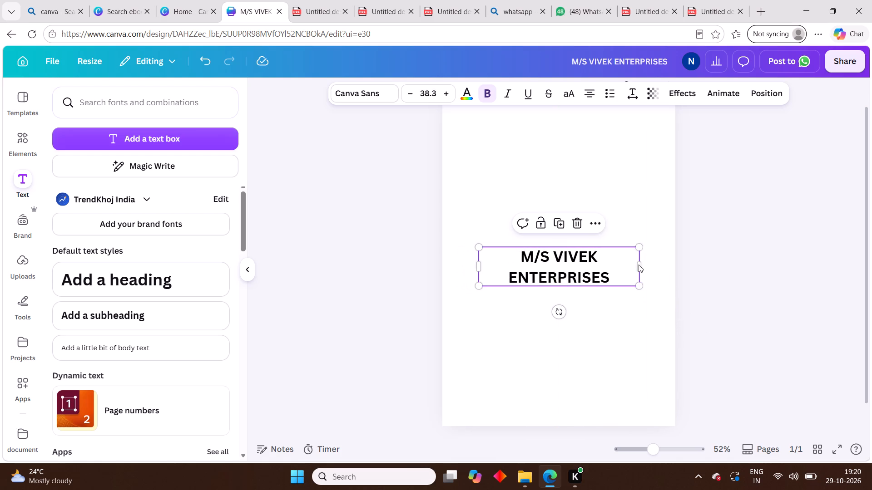
Widen the heading's text box to more than 17 cm so the company name fits on one line.
left_click_drag(639, 265, 630, 270)
left_click_drag(633, 269, 639, 272)
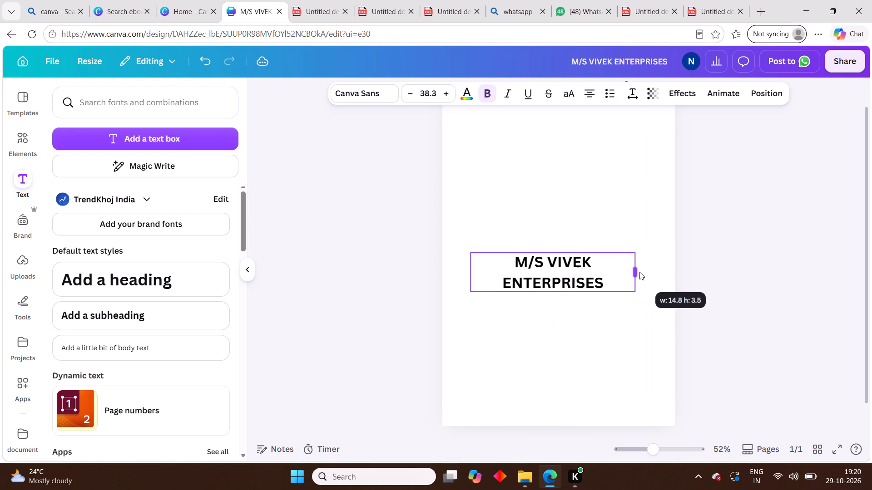
left_click_drag(639, 272, 667, 267)
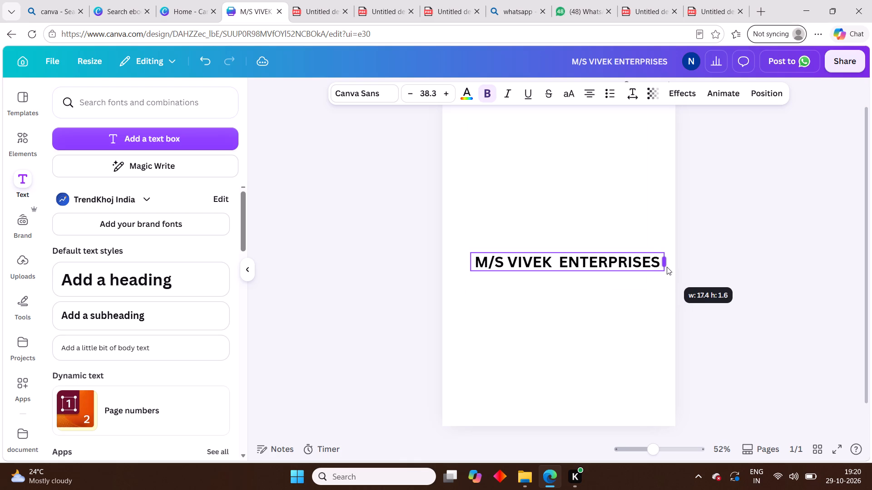
left_click_drag(667, 267, 671, 267)
Remove the extra space between "VIVEK" and "ENTERPRISES" in the heading.
left_click(659, 257)
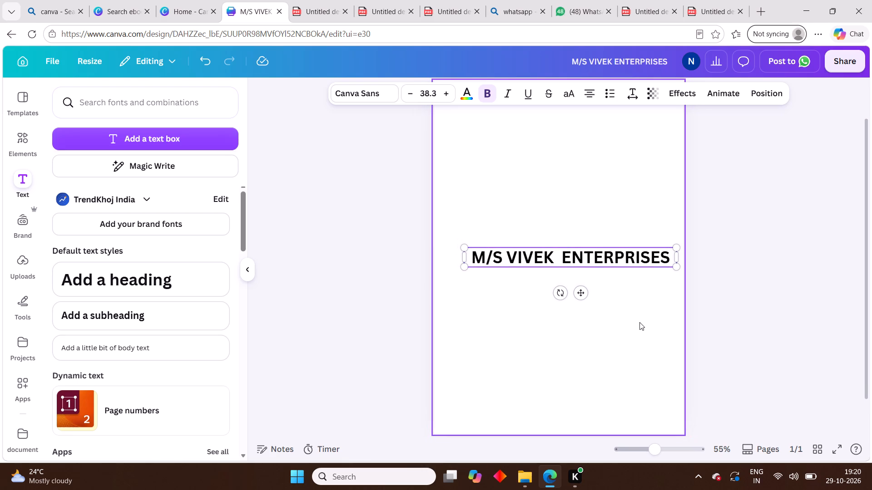
scroll(505, 487, "up", 2)
scroll(539, 333, "up", 3)
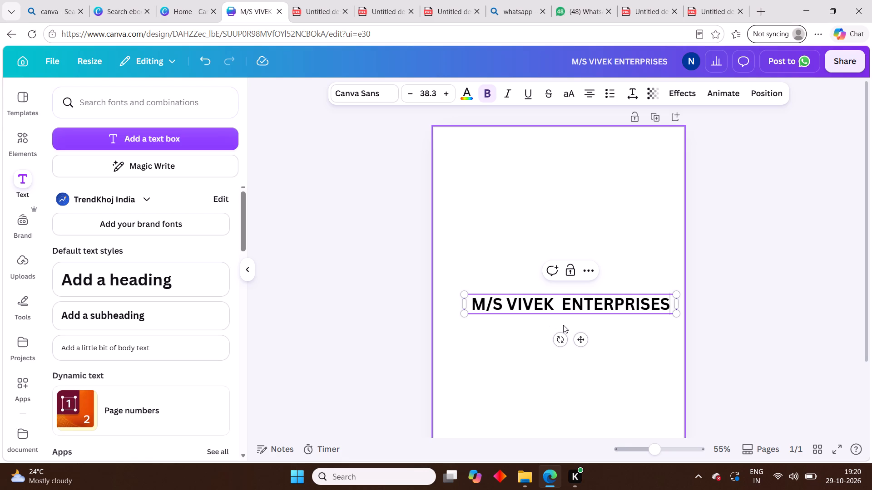
left_click(561, 306)
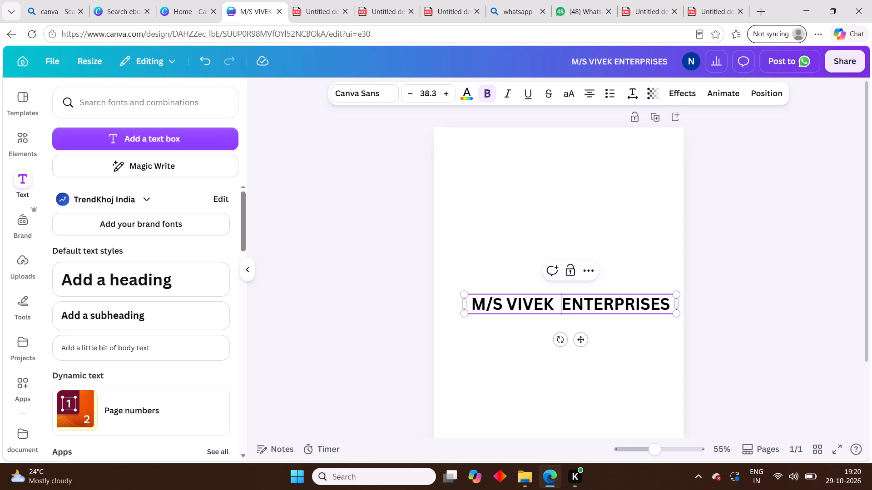
key("BackSpace")
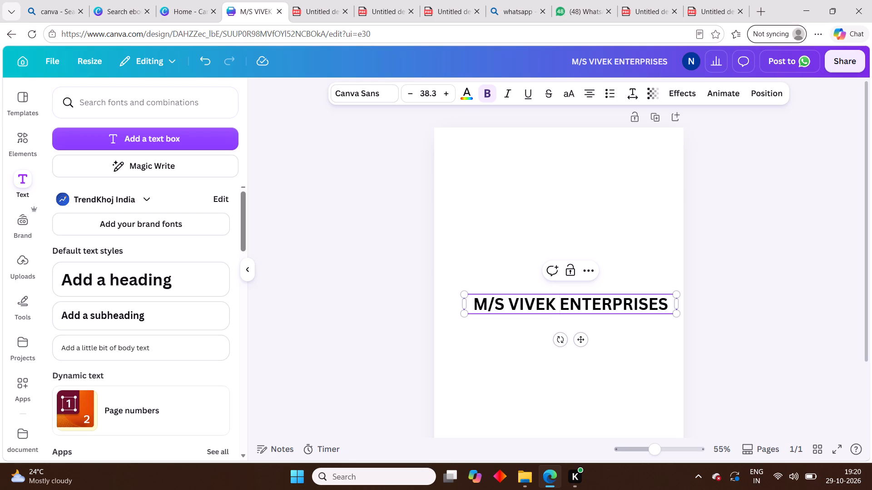
Move the company name heading up to the top of the page, centred horizontally.
left_click(673, 304)
left_click(734, 310)
left_click_drag(608, 306, 589, 210)
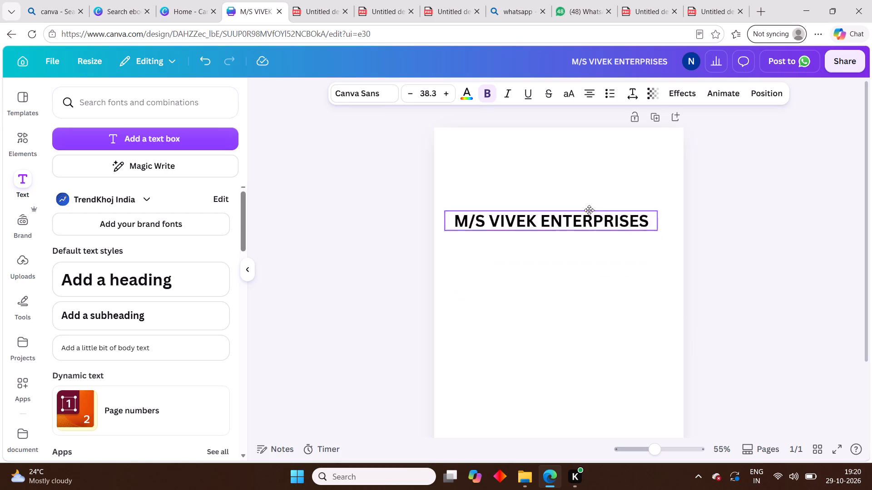
left_click_drag(589, 210, 595, 154)
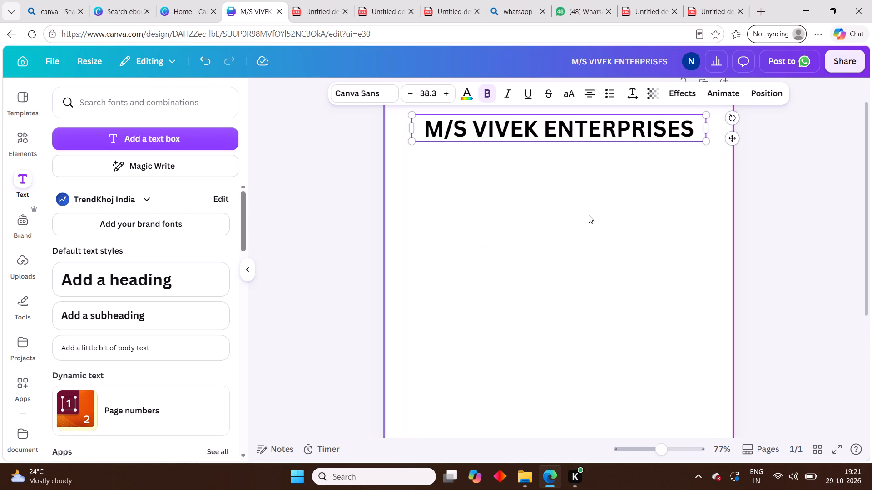
Scale the company name heading down to about 28 pt and move it to the top centre of the page.
scroll(612, 240, "up", 3)
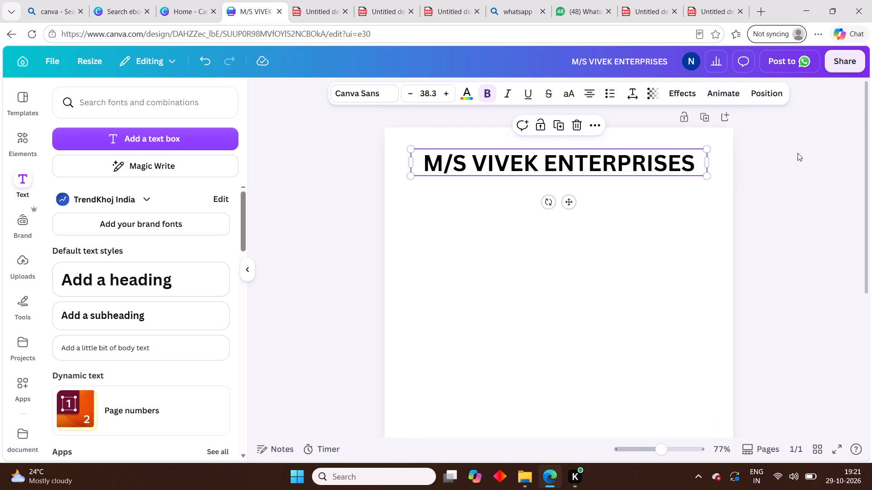
left_click_drag(712, 181, 706, 171)
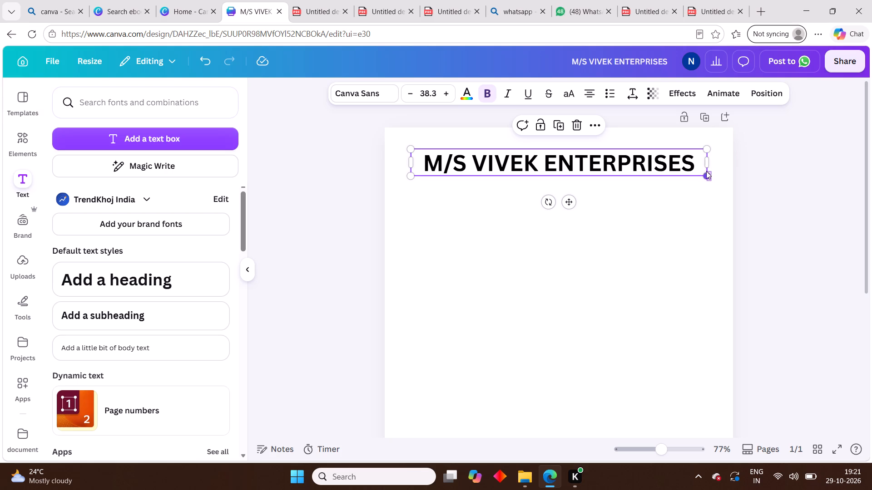
left_click_drag(706, 171, 703, 167)
left_click_drag(708, 174, 662, 150)
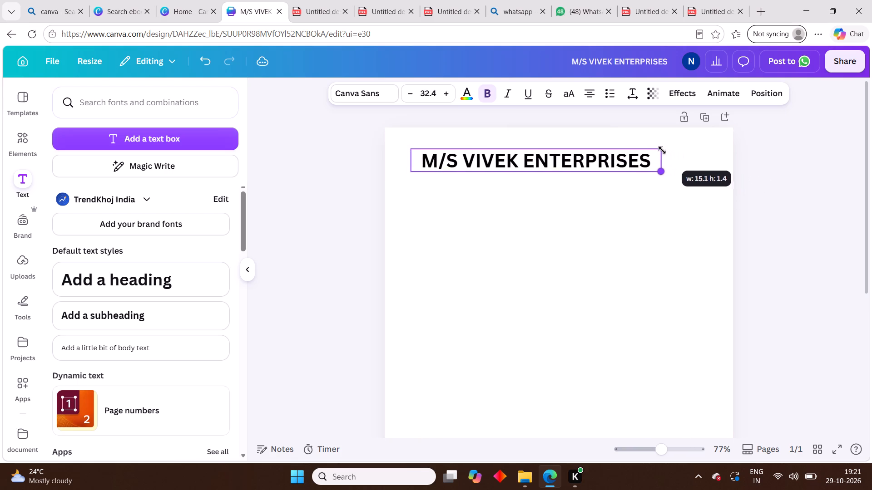
left_click_drag(662, 150, 634, 142)
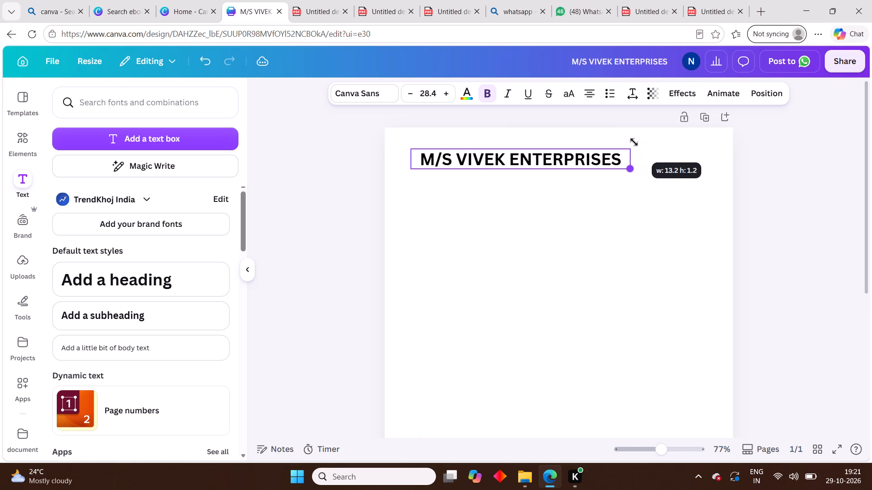
left_click_drag(634, 142, 633, 141)
left_click_drag(548, 153, 576, 154)
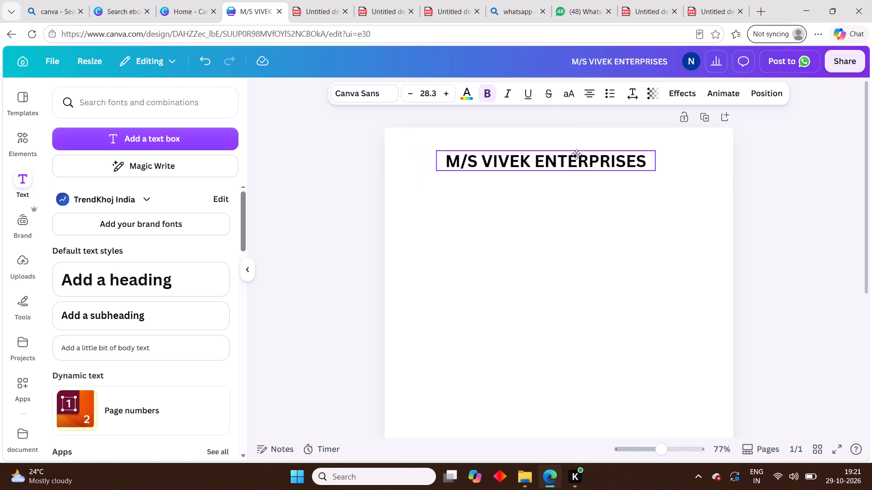
left_click_drag(576, 154, 592, 148)
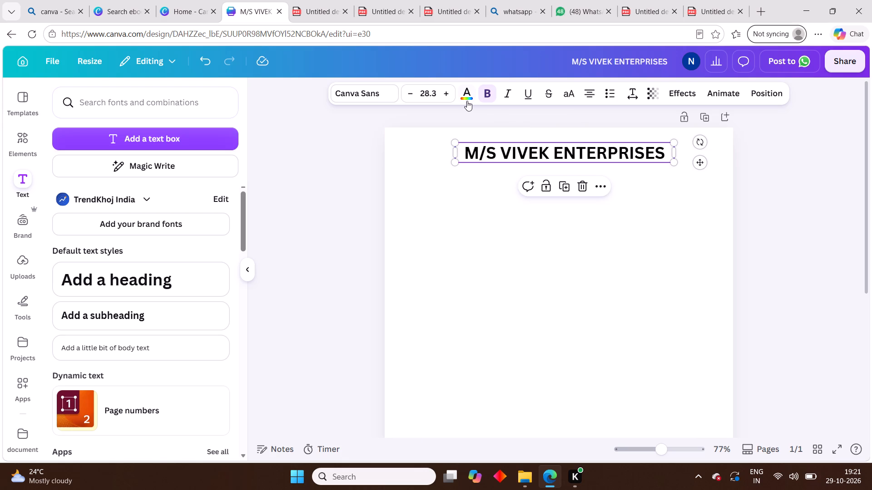
Colour the heading dark navy blue from the default solid colours, after trying a brighter blue and violet.
left_click(464, 98)
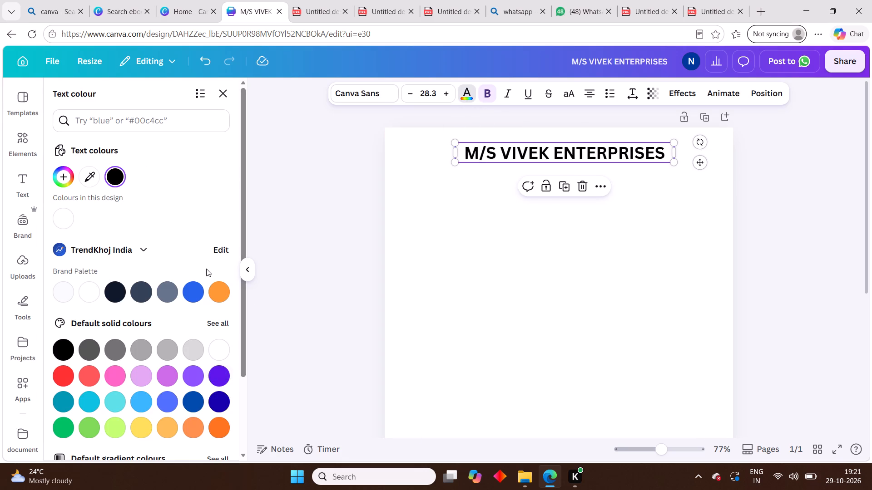
left_click(194, 287)
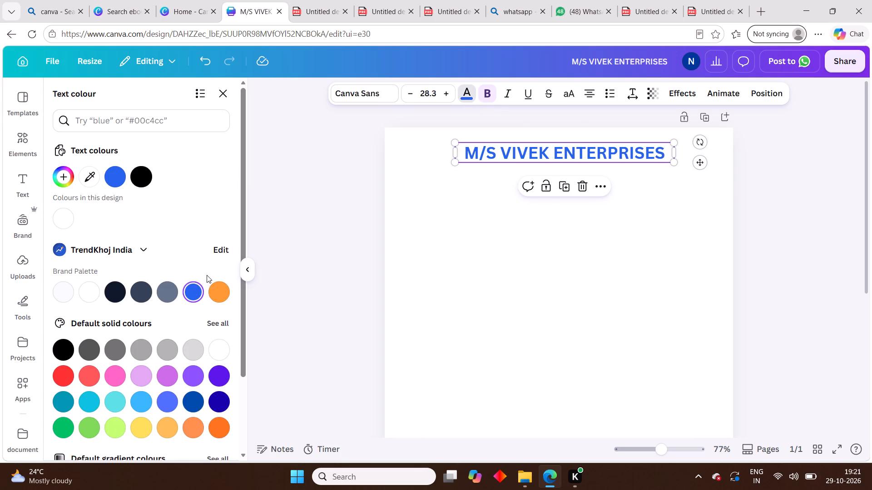
left_click(219, 372)
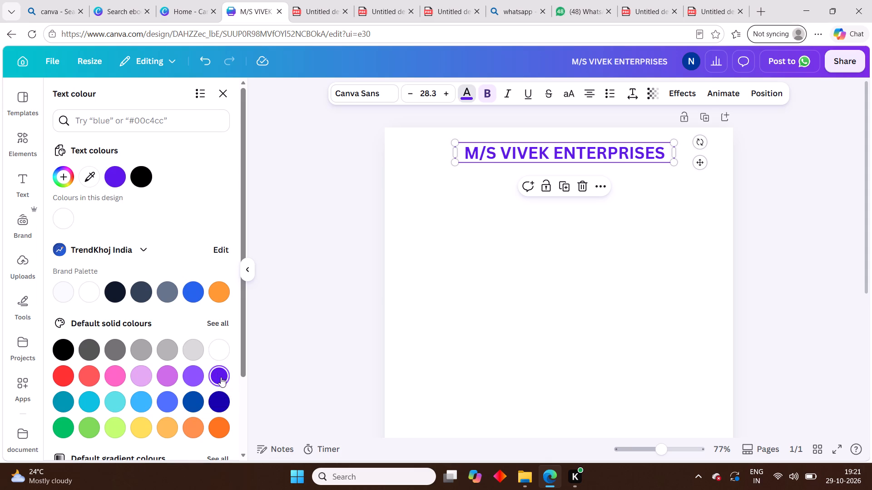
left_click(216, 392)
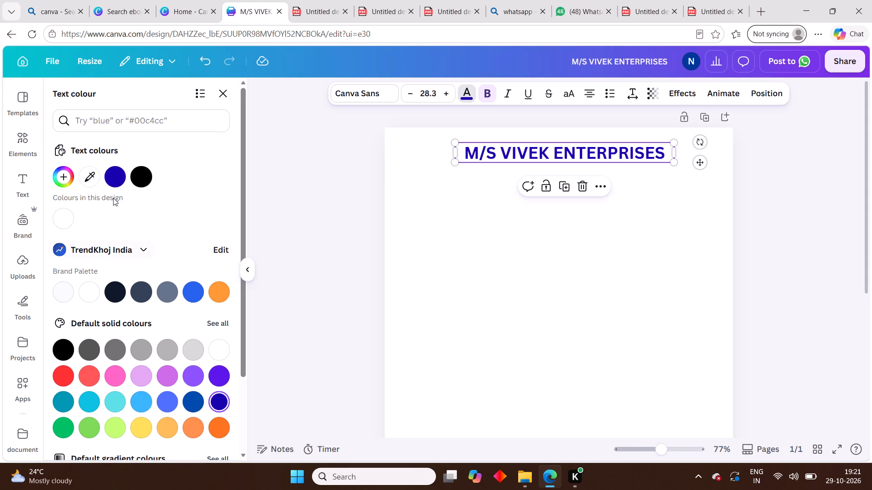
scroll(113, 197, "down", 4)
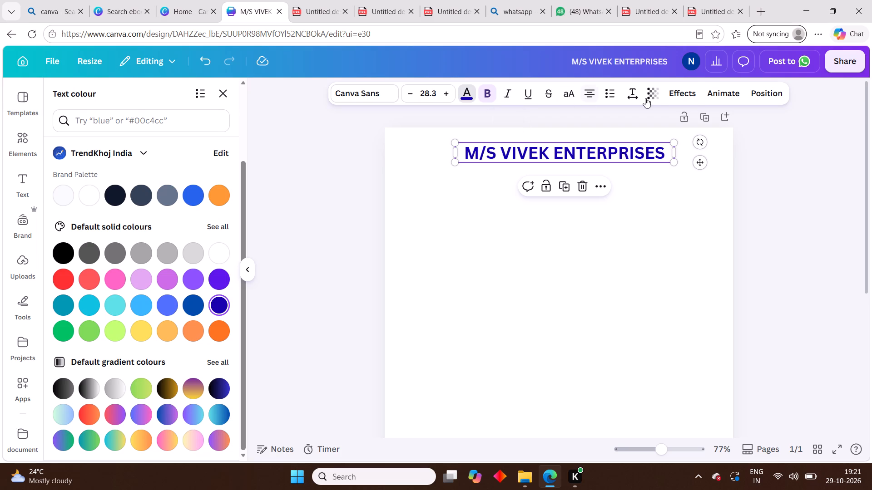
Try the Glow, Outline, Background, Splice and Hollow effects on the heading, and settle on the Drop shadow effect.
left_click(684, 91)
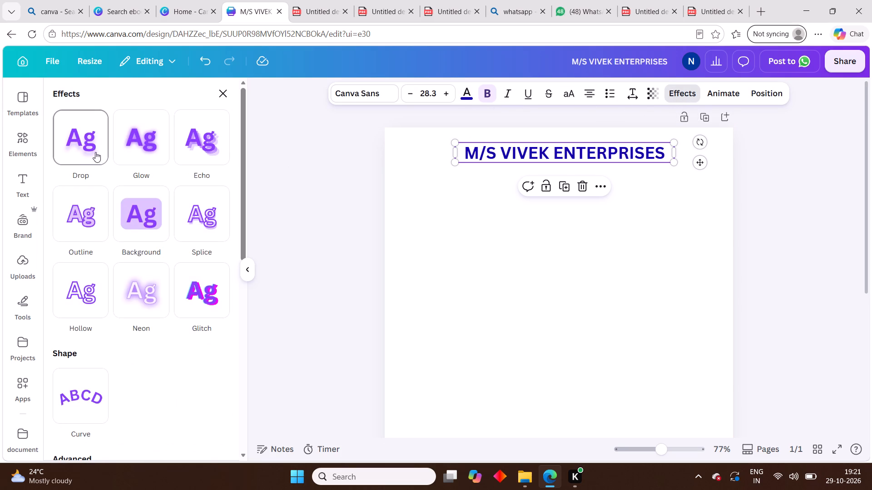
left_click(89, 149)
left_click(139, 134)
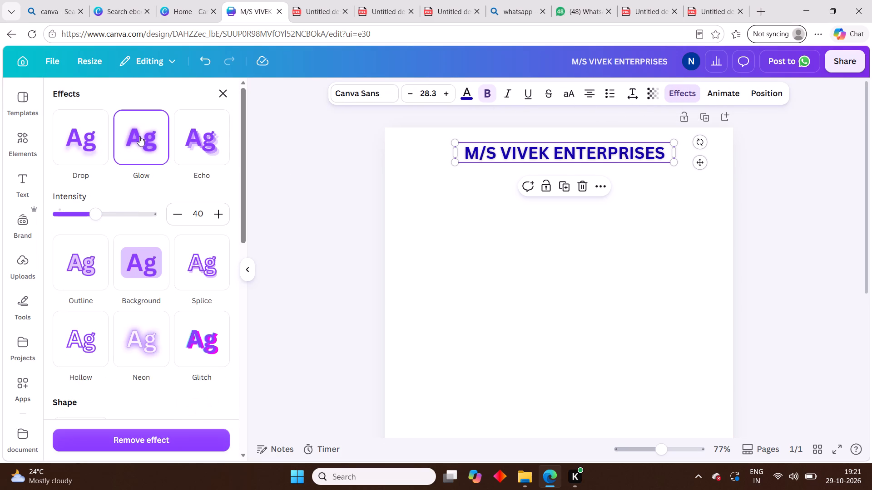
scroll(105, 231, "down", 2)
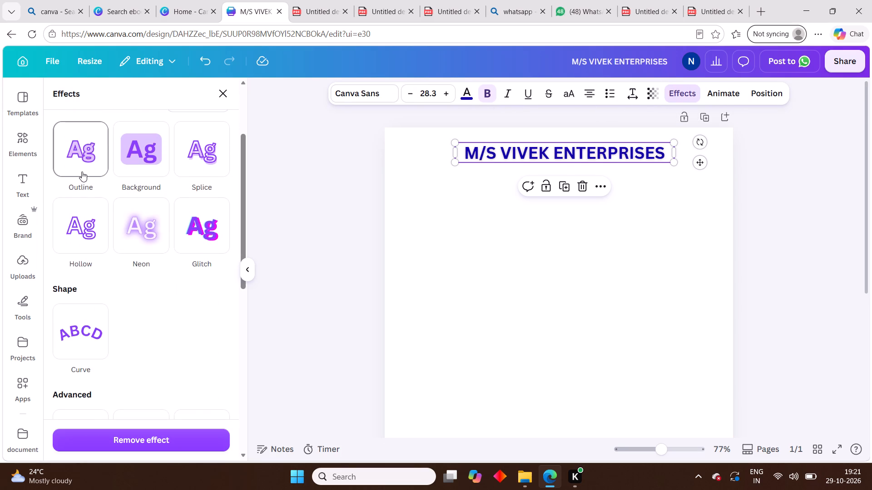
left_click(83, 171)
left_click(138, 152)
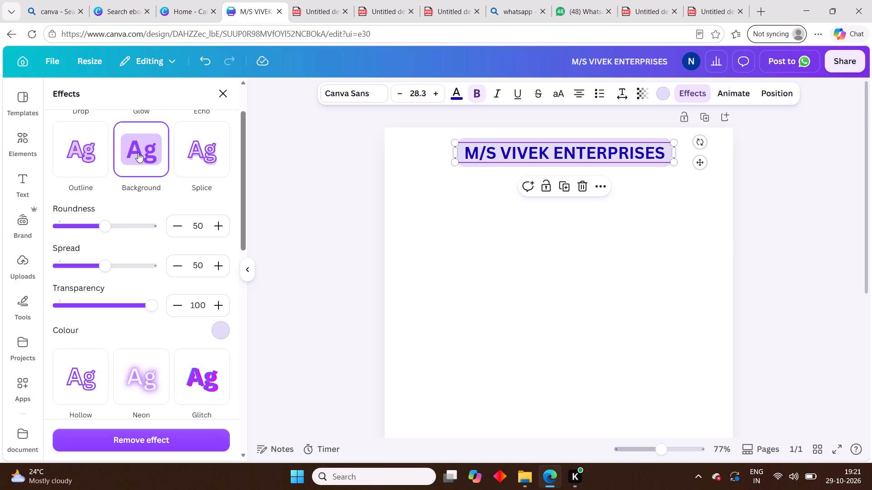
left_click(205, 153)
left_click(87, 378)
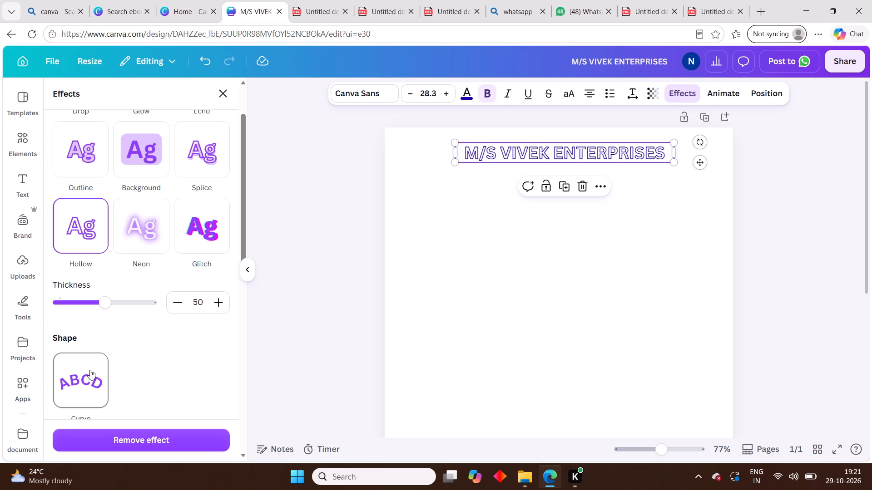
scroll(105, 182, "up", 2)
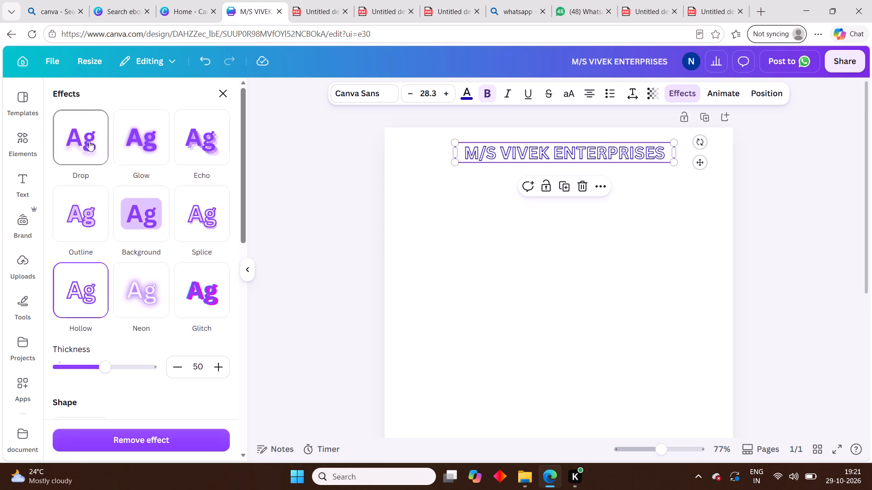
left_click(88, 137)
scroll(129, 173, "up", 1)
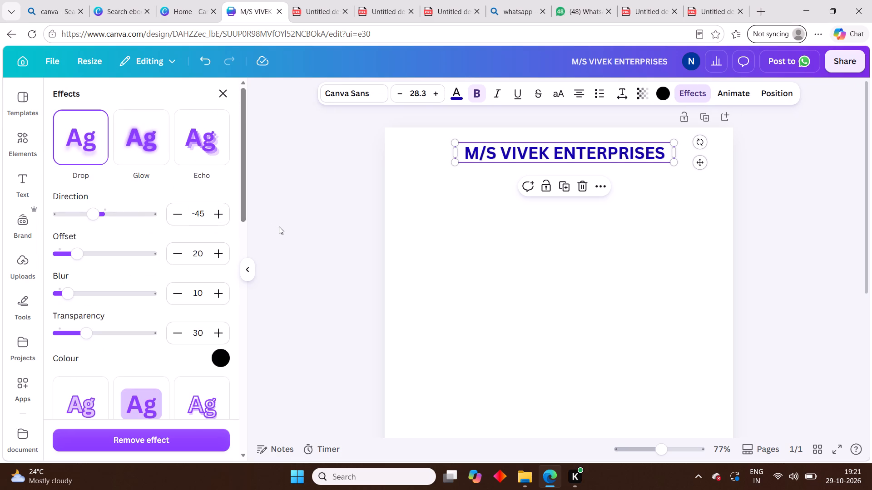
left_click(283, 228)
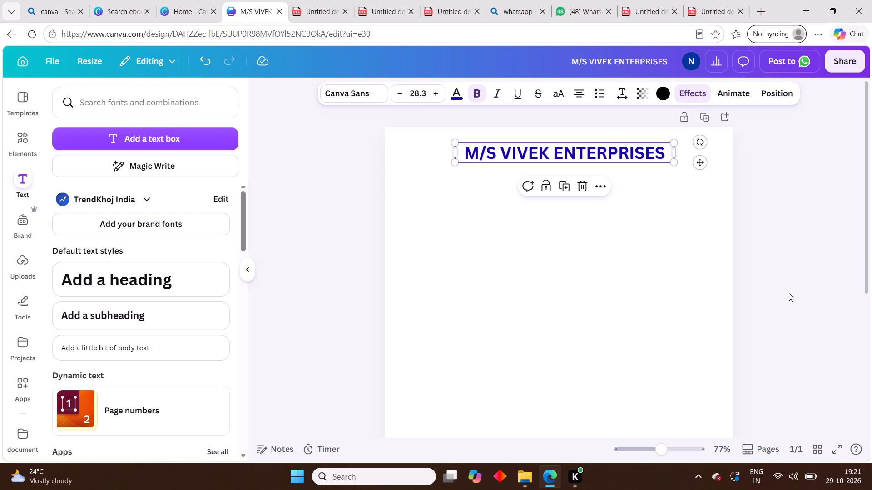
left_click(789, 293)
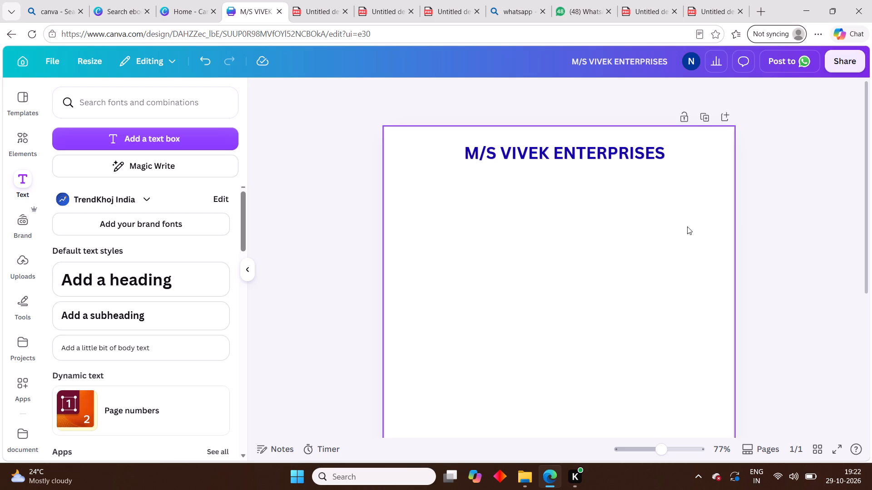
Search the elements for a straight line and add the plain black line graphic to the page.
left_click(18, 144)
left_click(122, 103)
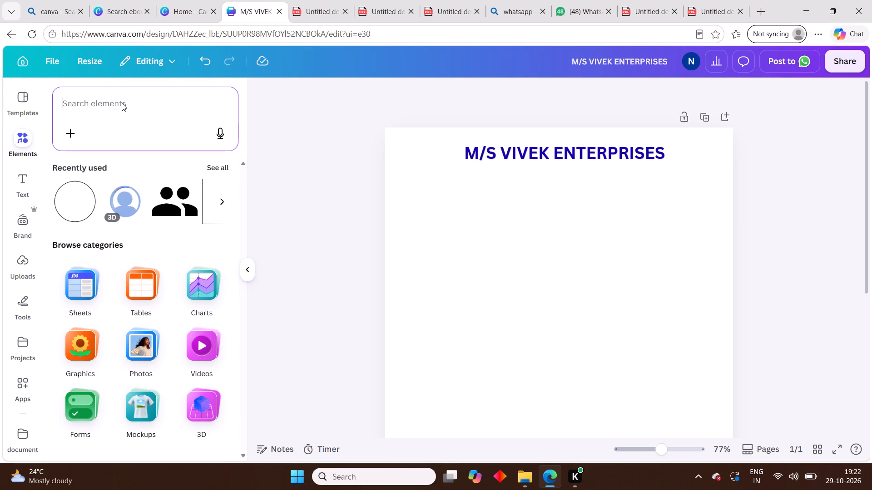
left_click(122, 103)
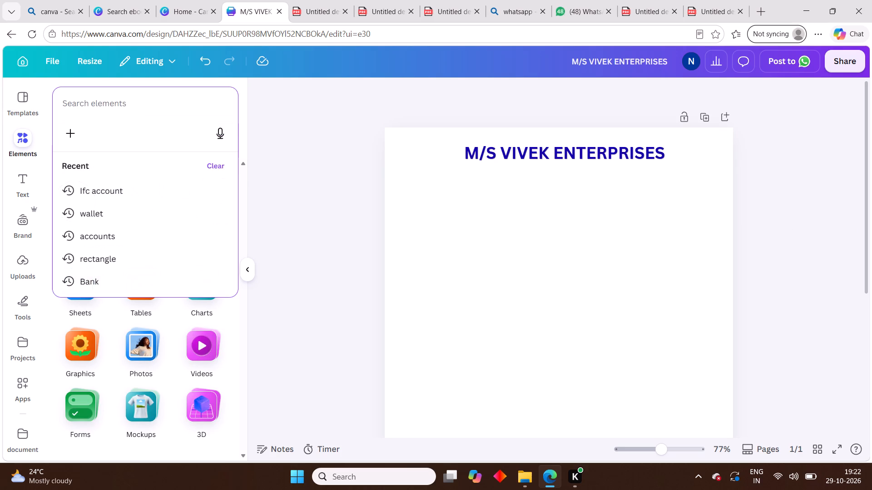
type("LI")
type("NR")
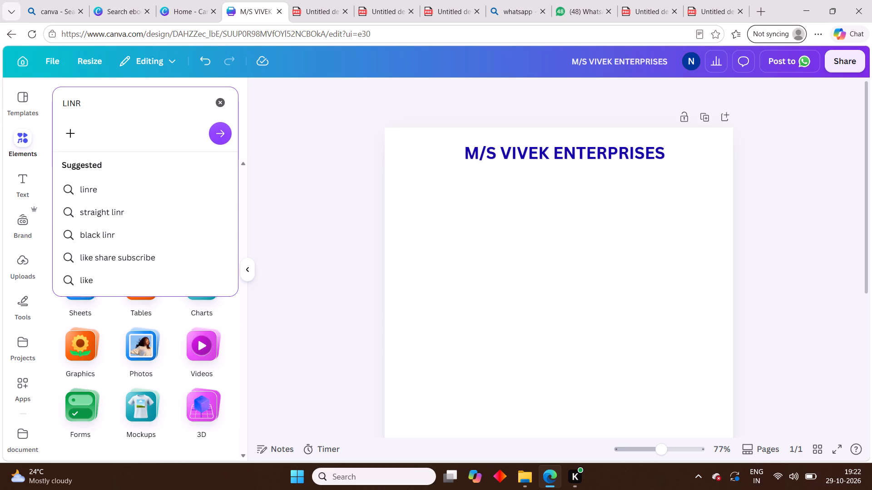
left_click(104, 213)
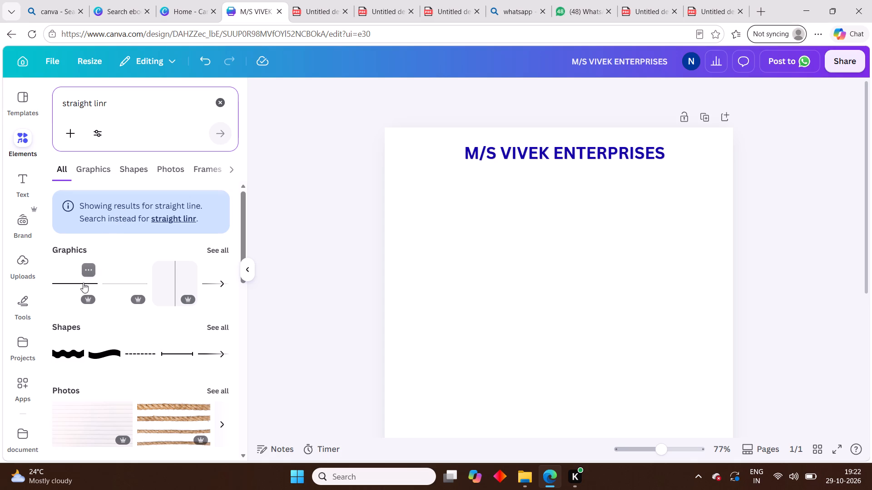
left_click(80, 284)
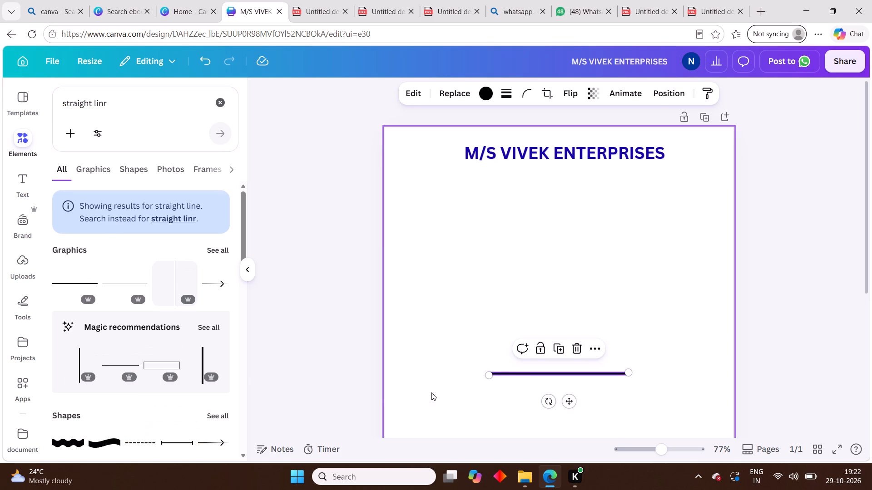
Move the black line to the page's upper-left area and rotate it until it stands almost vertical.
left_click_drag(581, 373, 579, 372)
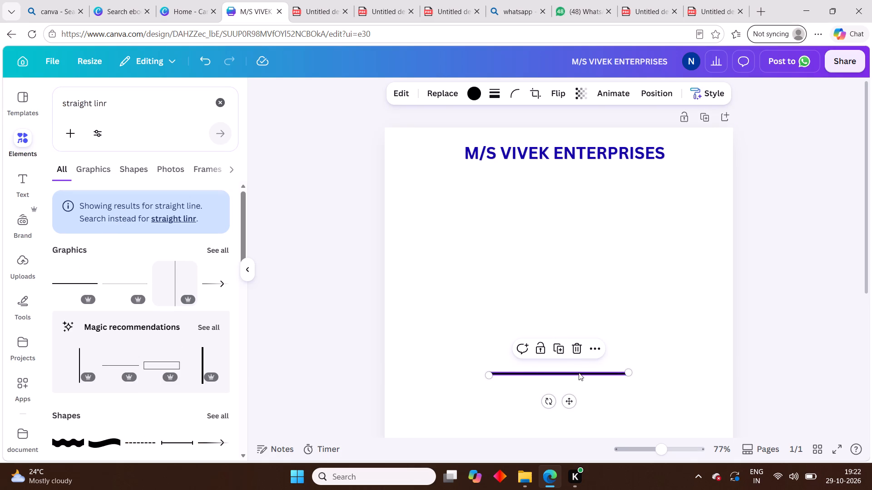
left_click_drag(579, 372, 459, 196)
left_click_drag(508, 200, 512, 218)
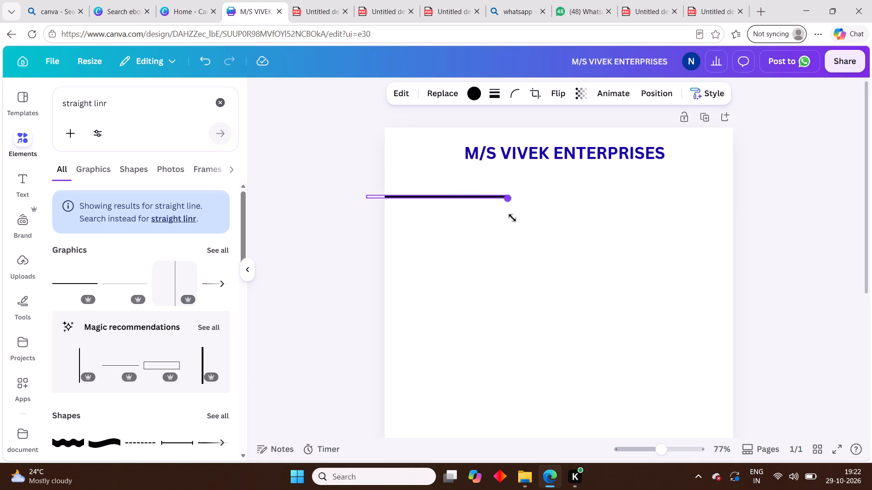
left_click_drag(512, 218, 484, 245)
left_click_drag(449, 220, 443, 227)
left_click_drag(423, 229, 370, 221)
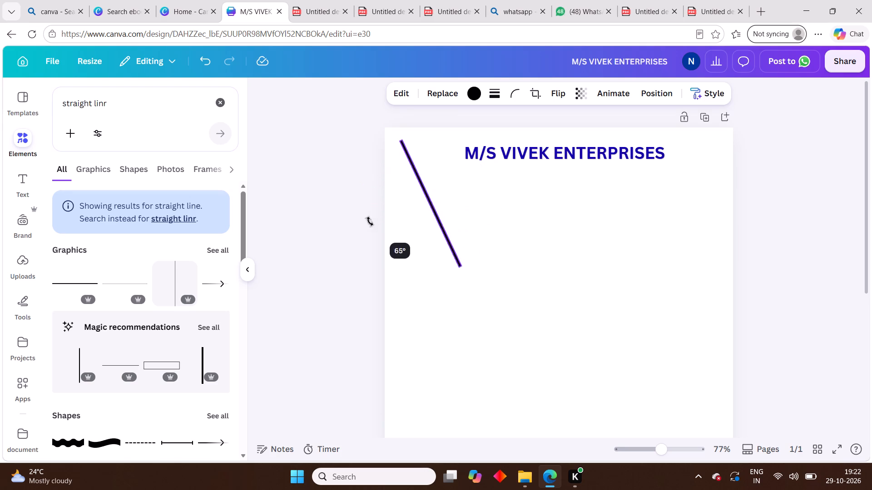
left_click_drag(370, 221, 334, 208)
Enlarge the near-vertical line by extending its lower end further down the page.
left_click_drag(437, 275, 436, 275)
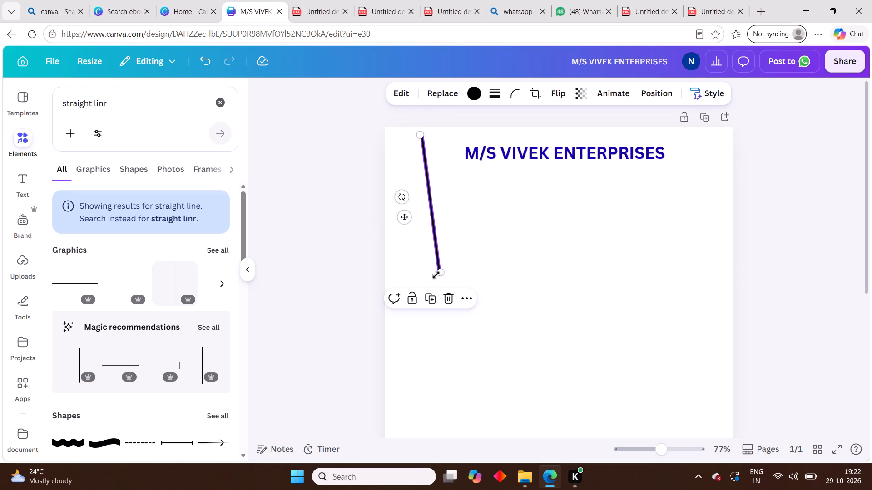
left_click_drag(436, 275, 396, 306)
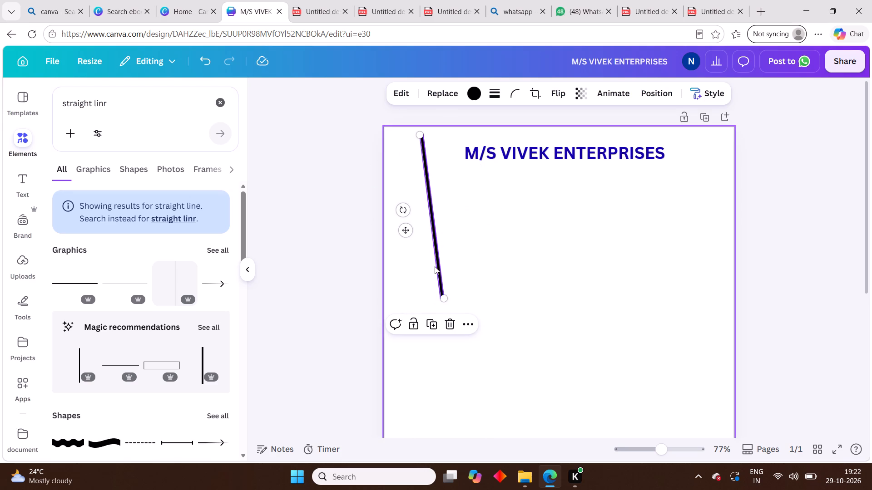
Straighten the line to vertical and place it just inside the page's left edge, starting near the top.
left_click_drag(437, 266, 416, 267)
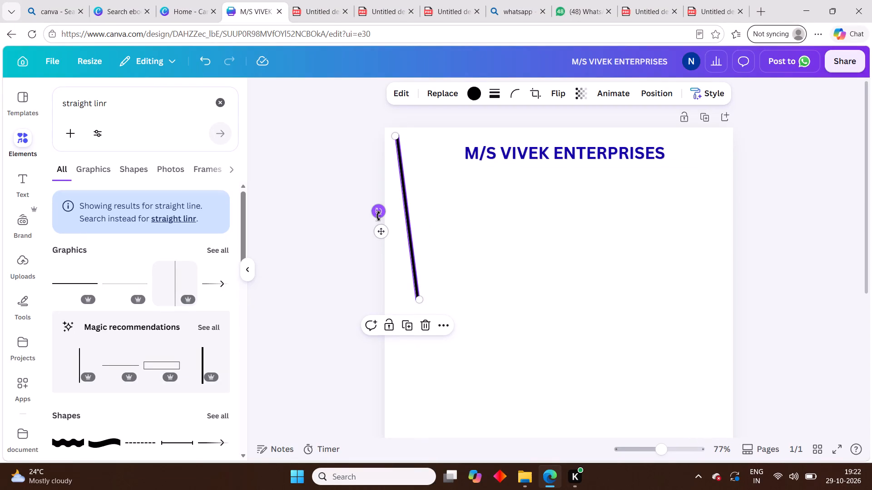
left_click_drag(378, 216, 370, 215)
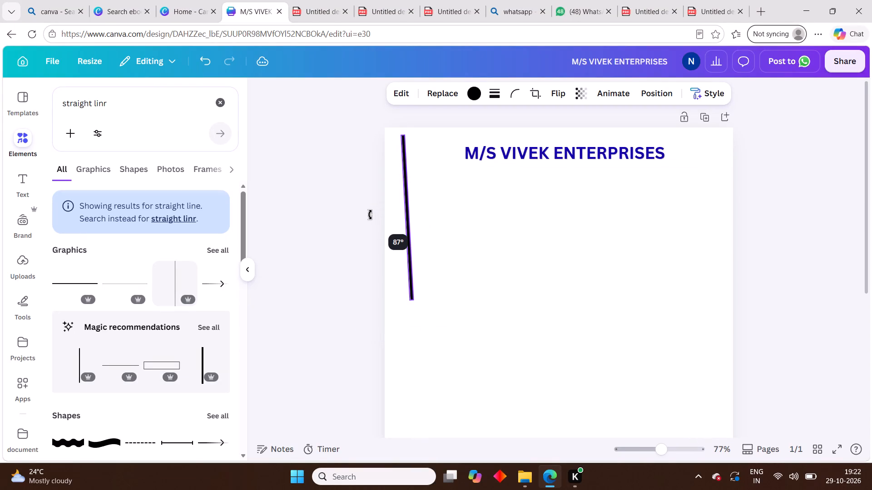
left_click_drag(370, 215, 367, 212)
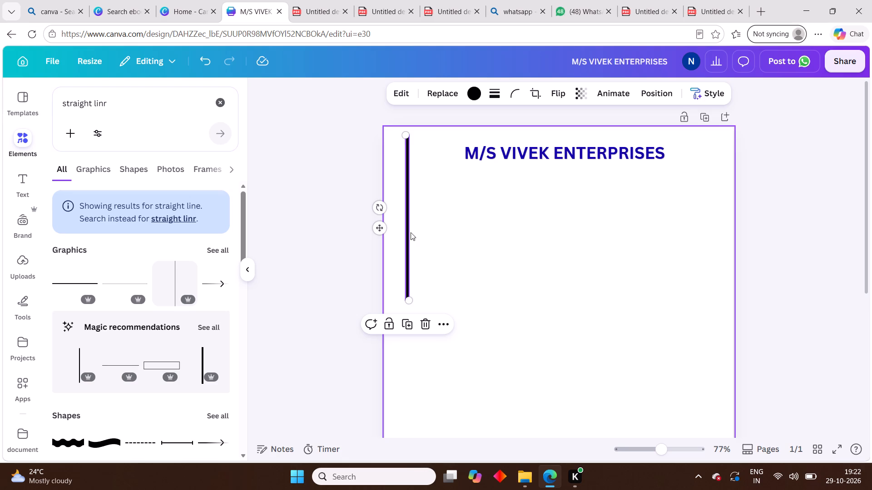
left_click_drag(408, 233, 394, 234)
left_click(328, 304)
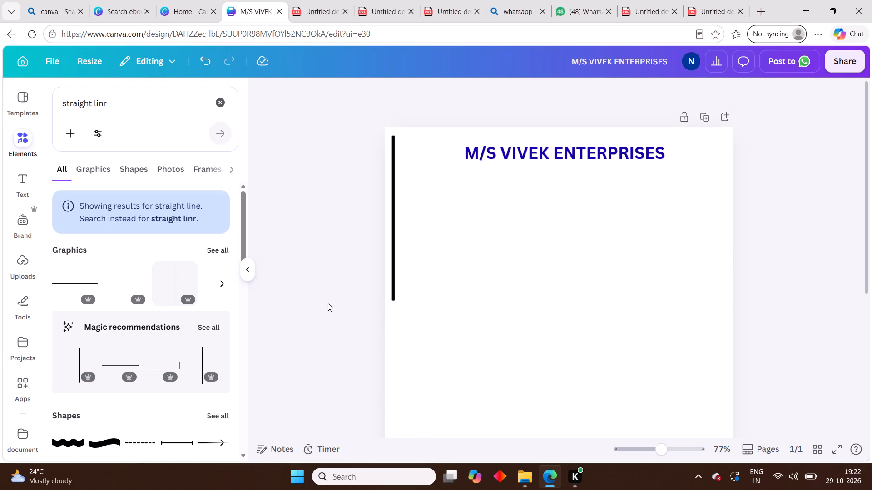
scroll(500, 287, "down", 2)
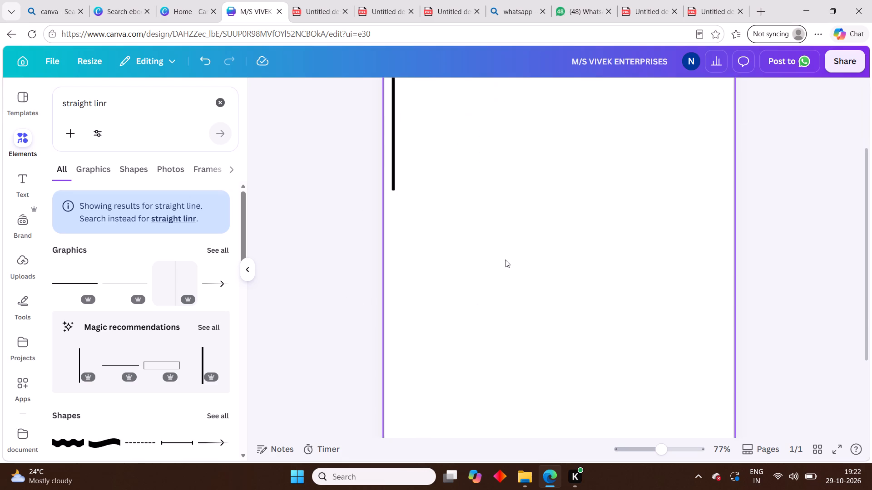
Add the thin horizontal line graphic from the search results to the page and delete the thick black vertical line.
scroll(161, 486, "down", 9, "ctrl")
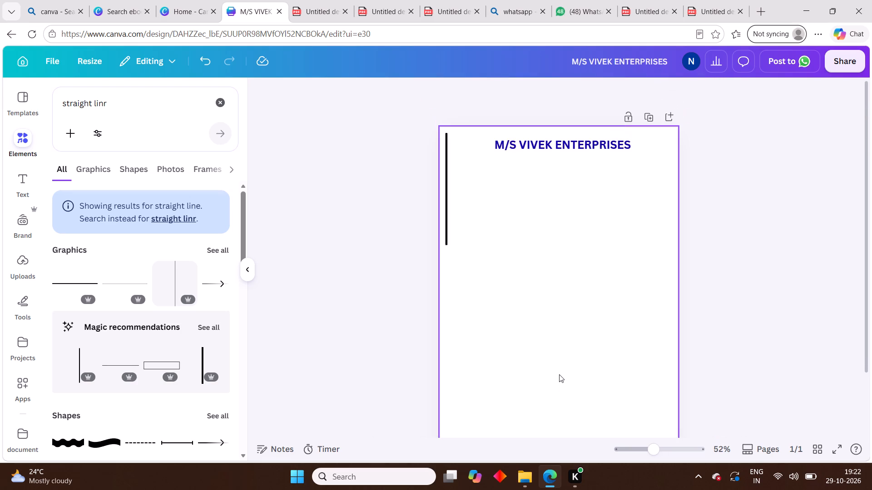
left_click(445, 236)
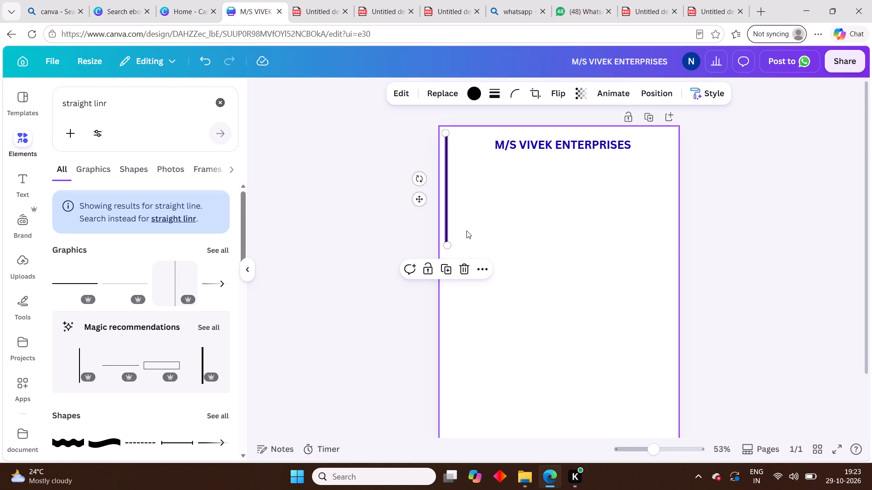
left_click(124, 284)
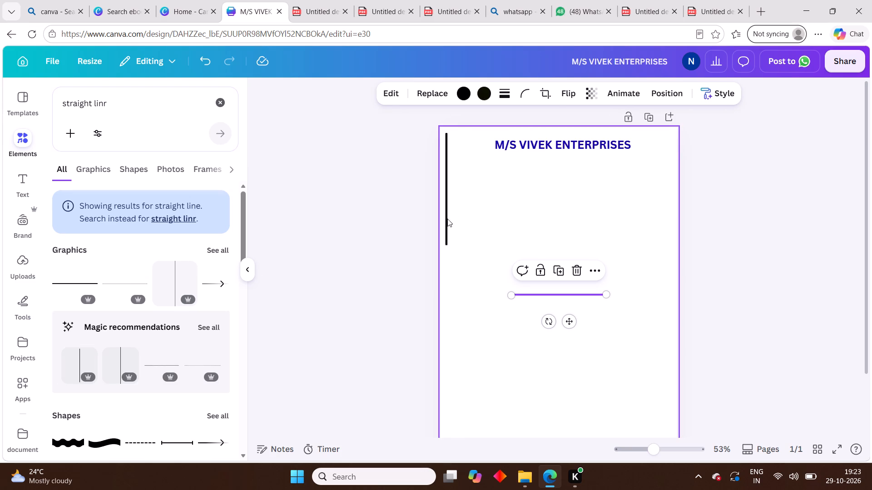
left_click(446, 220)
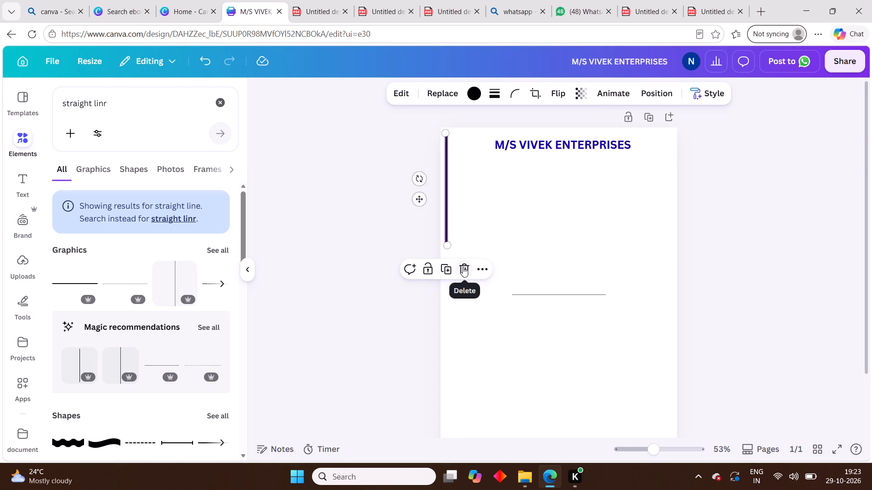
left_click(462, 268)
Rotate the thin line to 90° and place it just inside the page's left edge, starting near the top.
left_click(541, 294)
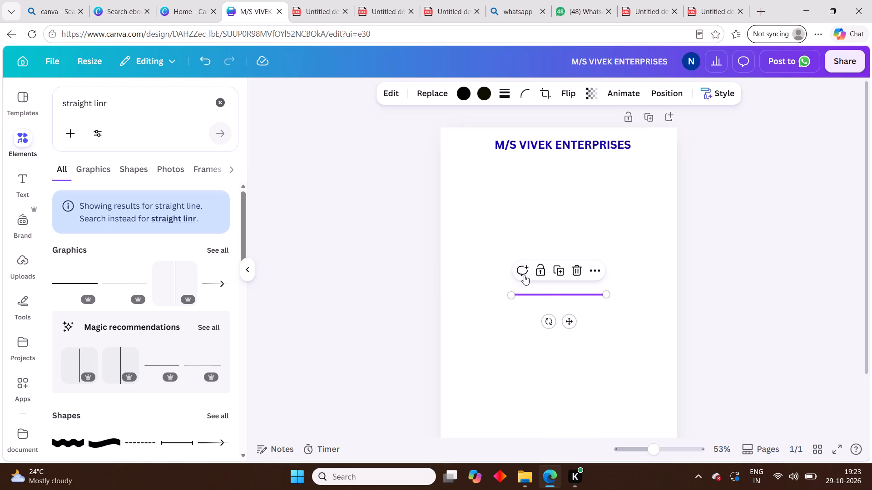
left_click_drag(550, 321, 505, 312)
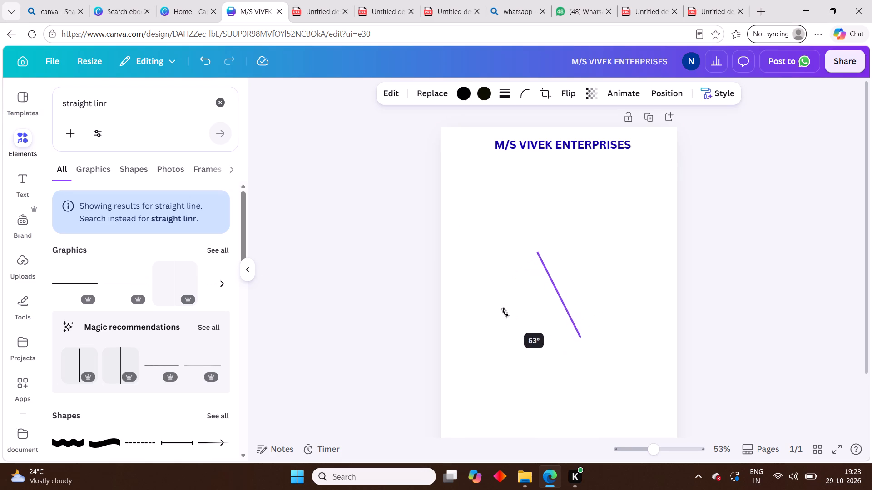
left_click_drag(505, 312, 473, 287)
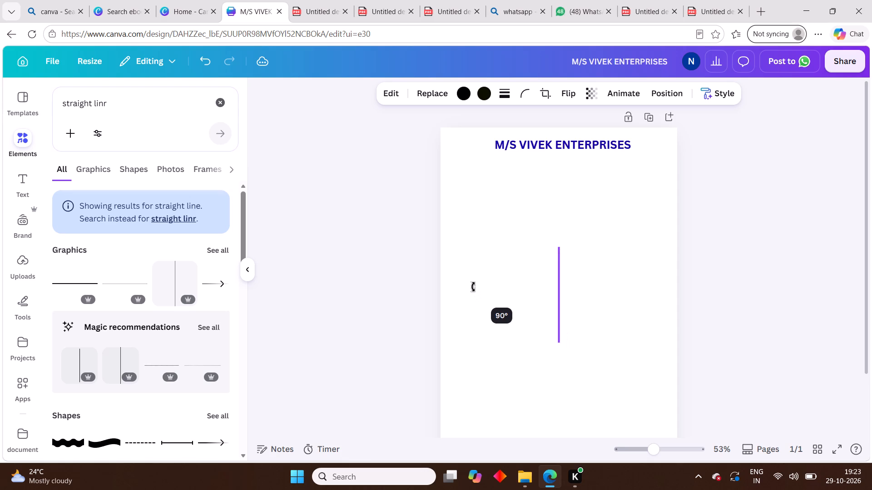
left_click_drag(473, 287, 474, 289)
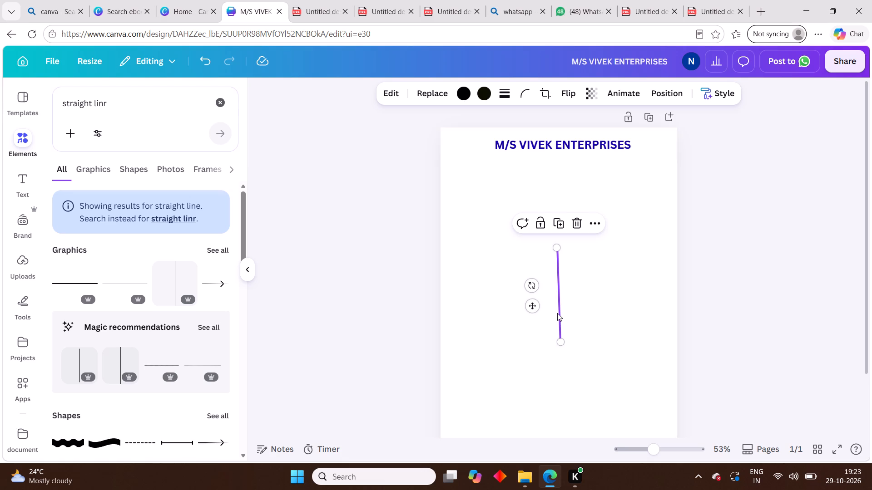
left_click(557, 313)
left_click_drag(557, 313, 529, 290)
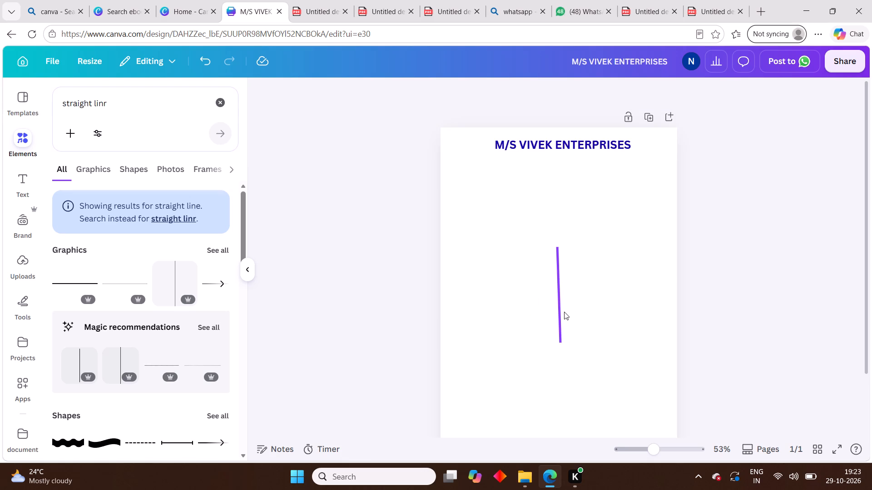
left_click_drag(558, 314, 540, 299)
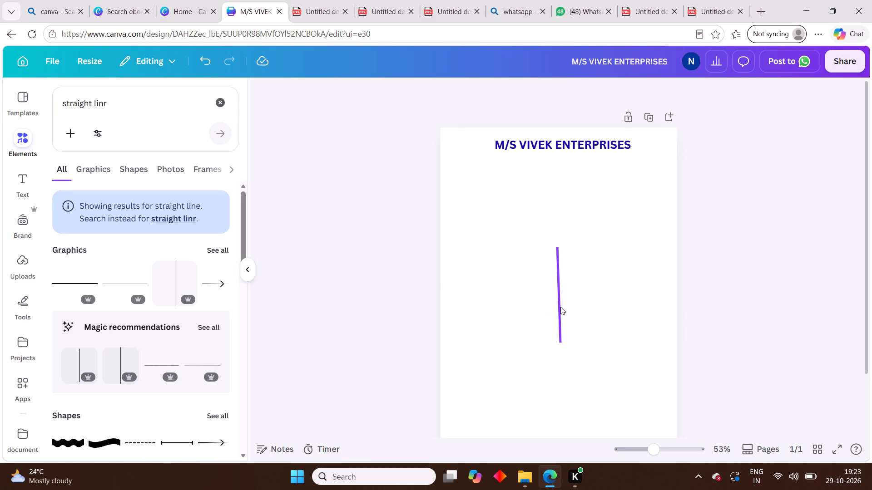
left_click(560, 308)
left_click_drag(559, 309, 548, 290)
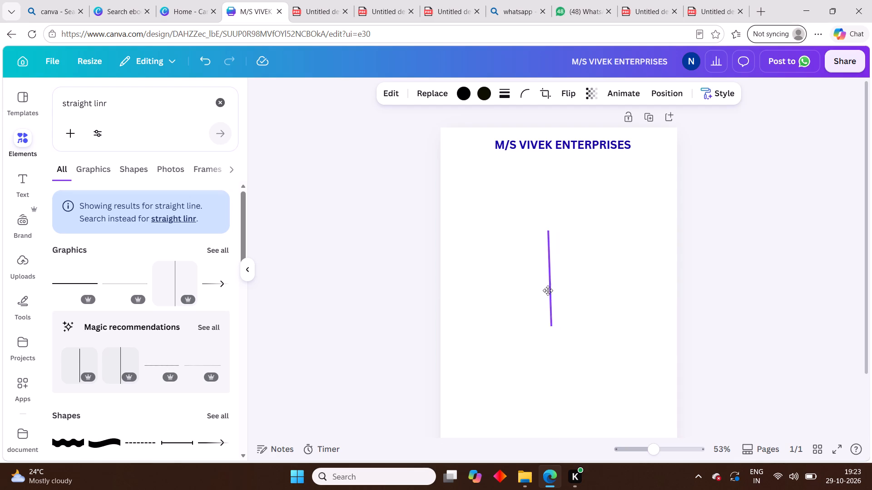
left_click_drag(548, 290, 450, 201)
left_click(422, 179)
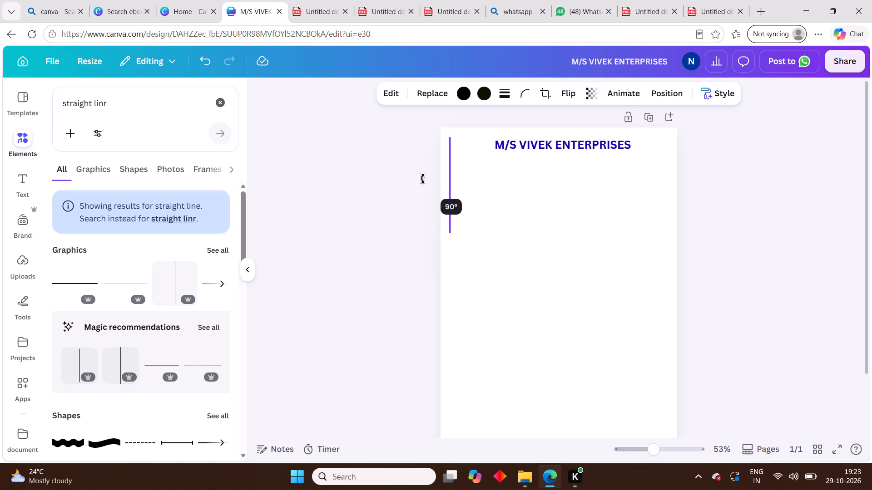
Extend the vertical line's lower end towards the page bottom, about 26 long, and shift the line slightly upwards.
left_click_drag(451, 232, 422, 407)
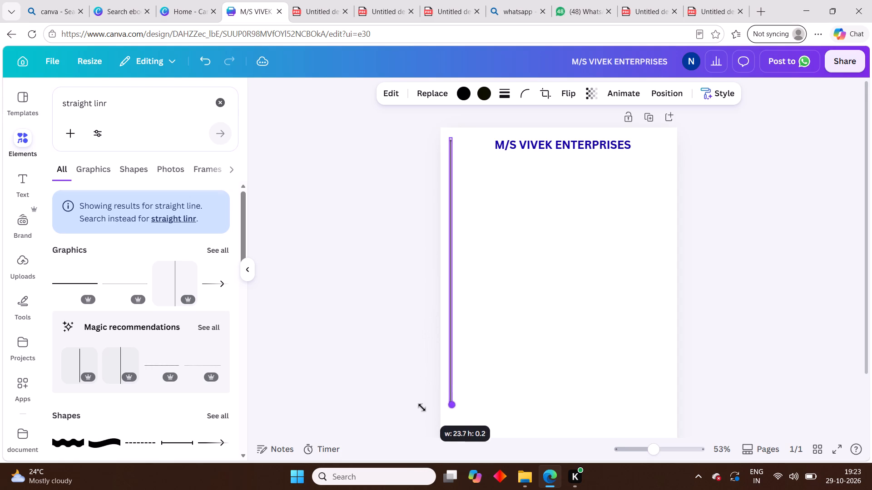
left_click_drag(422, 407, 425, 431)
left_click(375, 369)
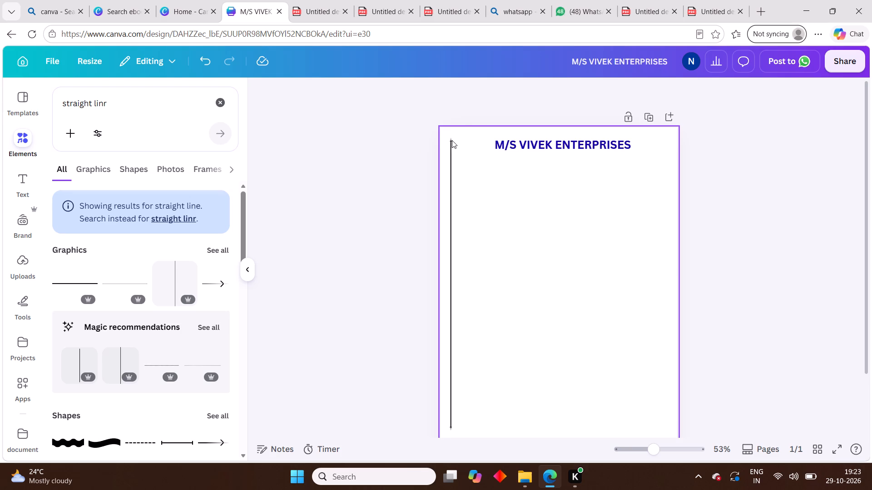
left_click_drag(451, 139, 451, 135)
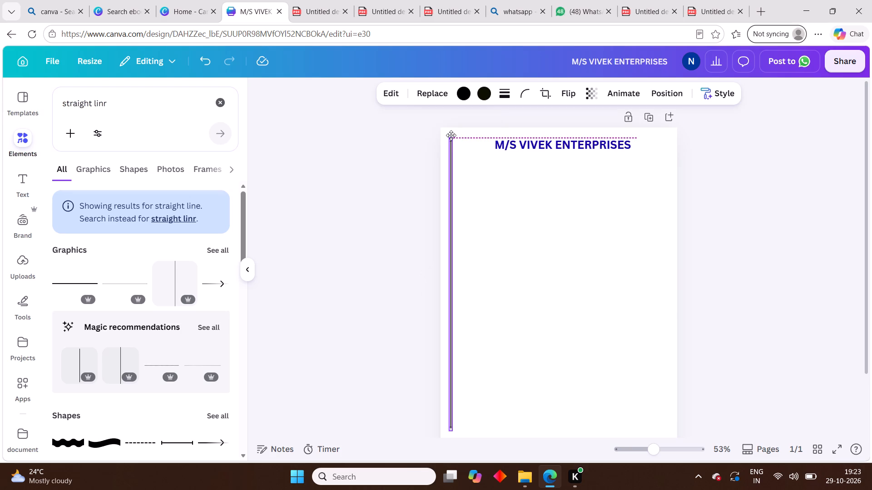
left_click_drag(451, 135, 451, 133)
Duplicate the left vertical line and rotate the copy to horizontal at -180°.
left_click(451, 122)
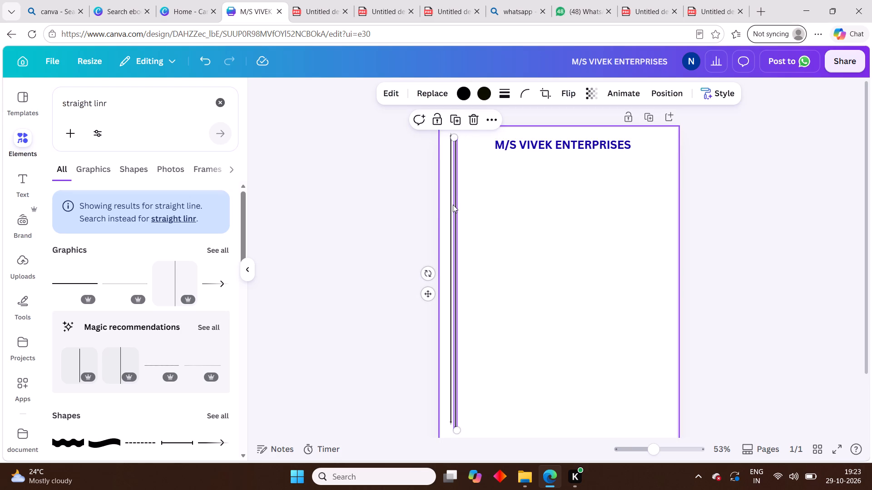
left_click_drag(454, 206, 499, 209)
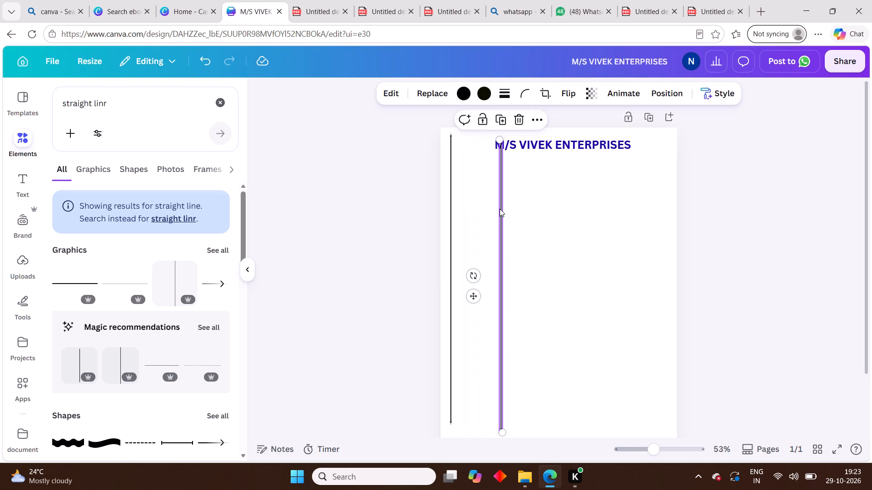
left_click_drag(479, 274, 461, 279)
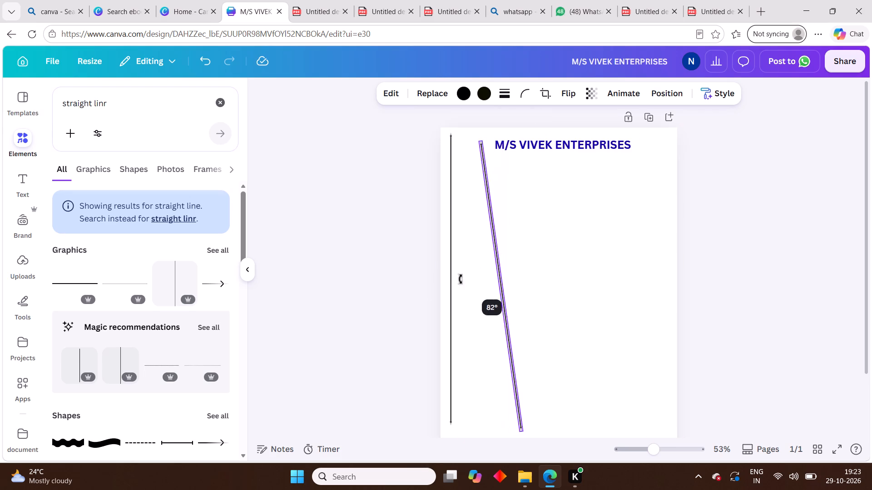
left_click_drag(461, 279, 431, 137)
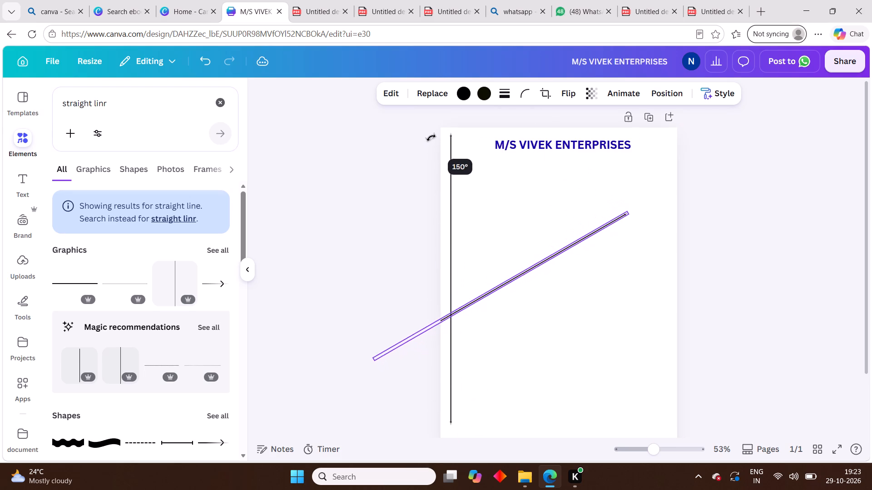
left_click_drag(431, 137, 495, 146)
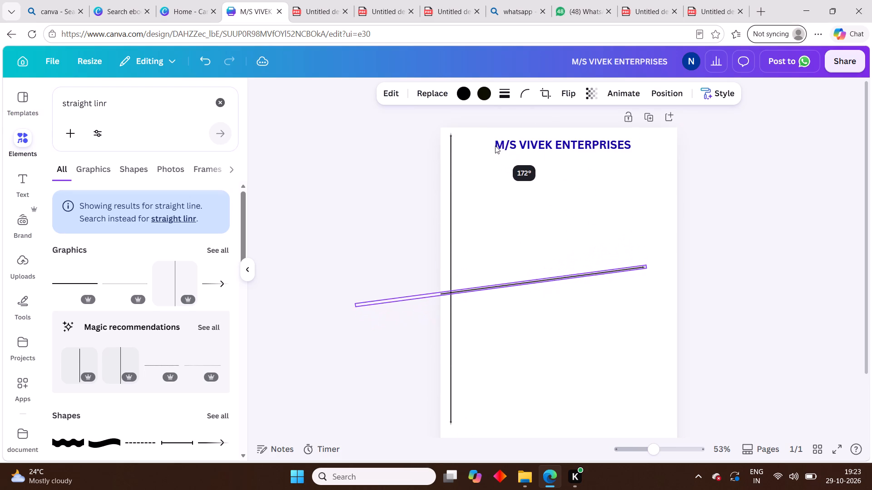
left_click_drag(495, 146, 512, 153)
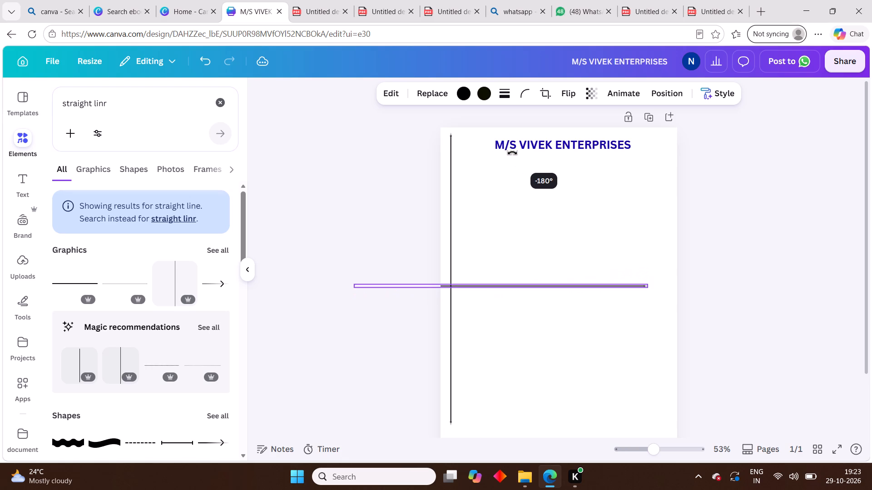
left_click_drag(512, 153, 511, 153)
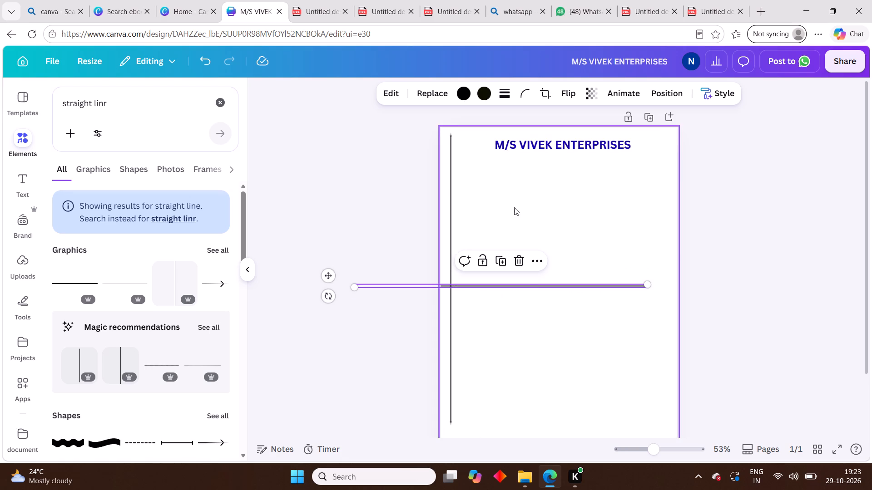
Move the horizontal copy above the heading along the page's top edge, starting at the left line's upper end.
left_click_drag(519, 285, 541, 243)
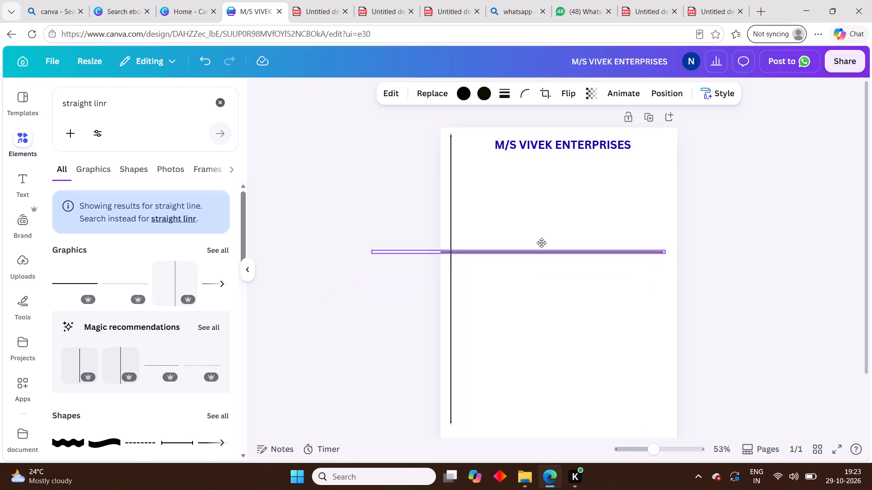
left_click_drag(541, 243, 614, 137)
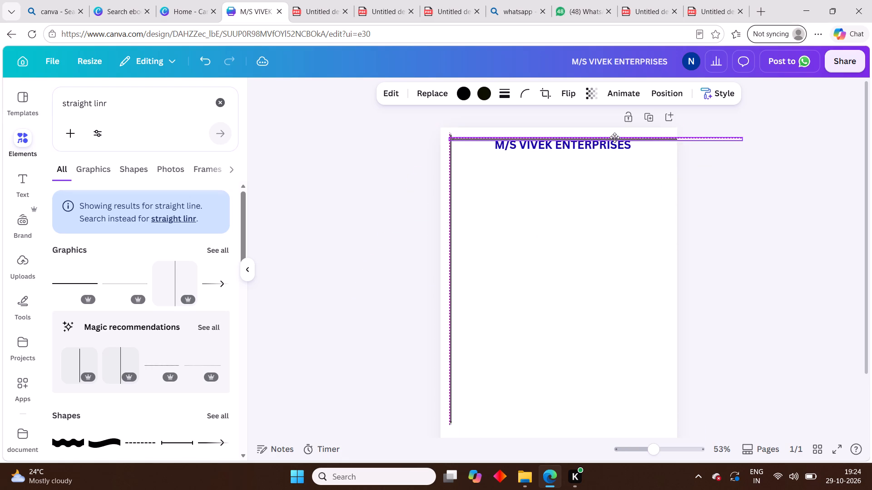
left_click_drag(614, 137, 614, 133)
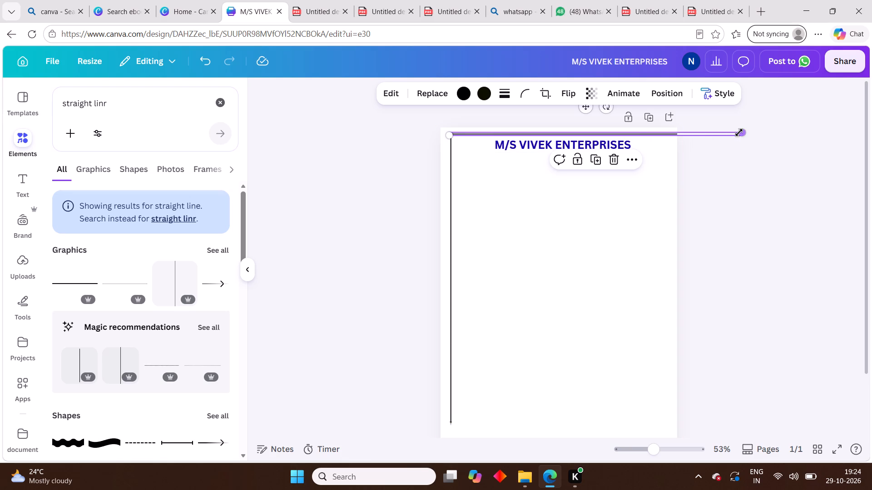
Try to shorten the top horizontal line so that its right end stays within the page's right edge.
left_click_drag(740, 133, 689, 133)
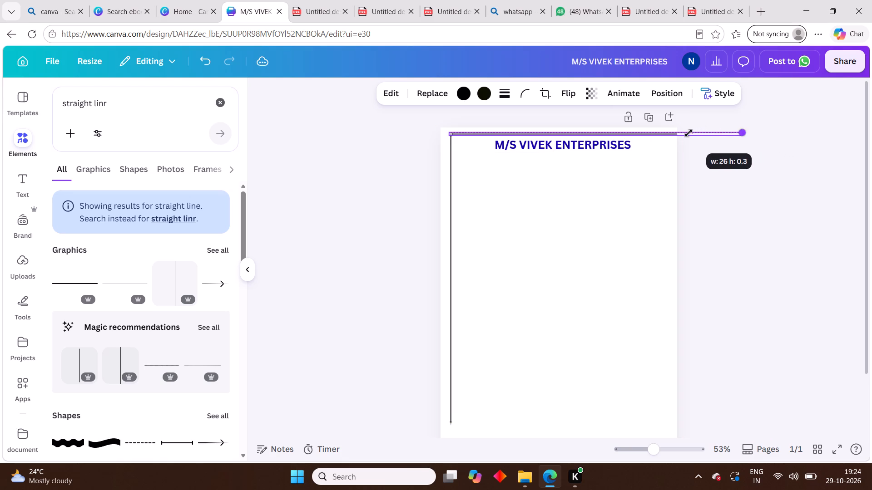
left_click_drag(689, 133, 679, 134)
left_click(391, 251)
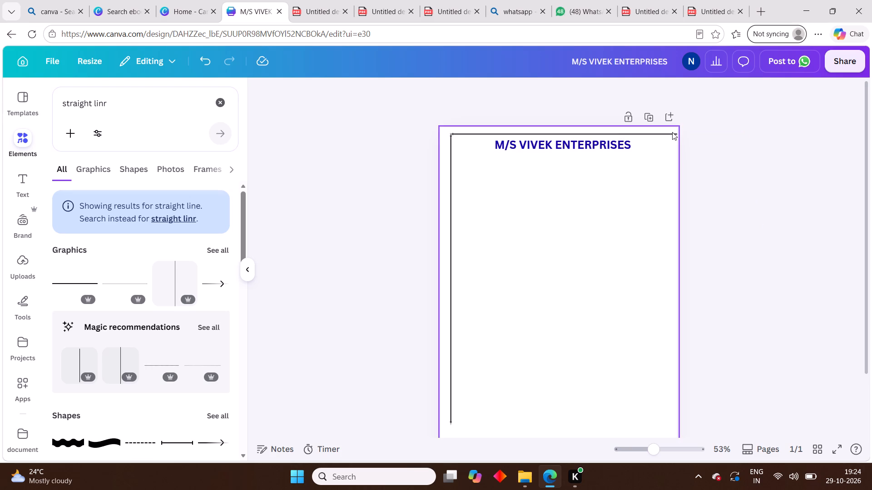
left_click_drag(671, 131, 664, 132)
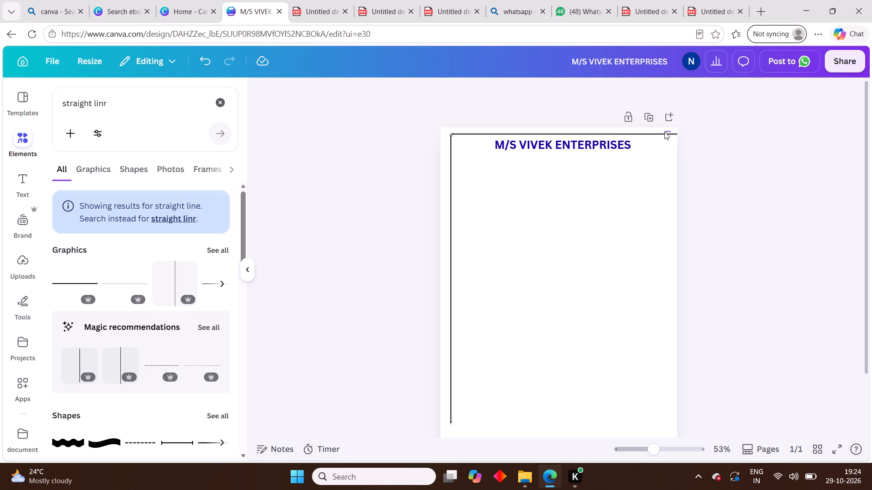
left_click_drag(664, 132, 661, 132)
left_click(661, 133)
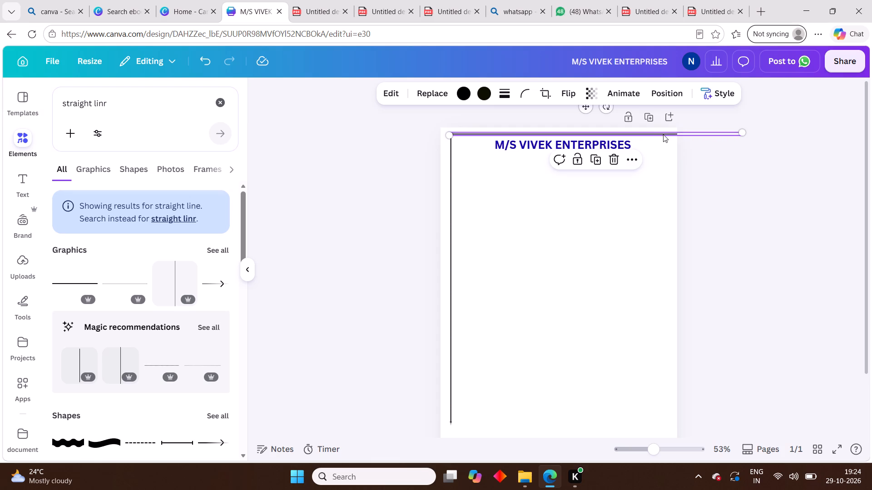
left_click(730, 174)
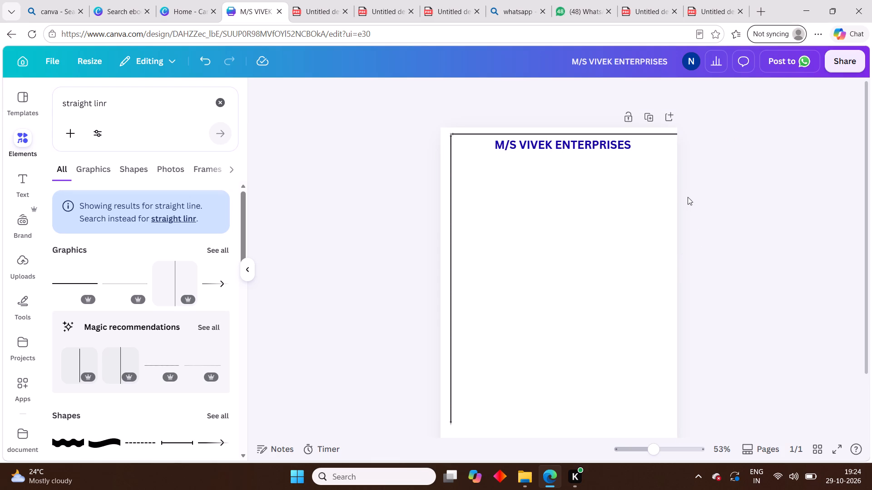
Duplicate the left vertical line and place the copy just inside the page's right edge, level with the original.
left_click(450, 253)
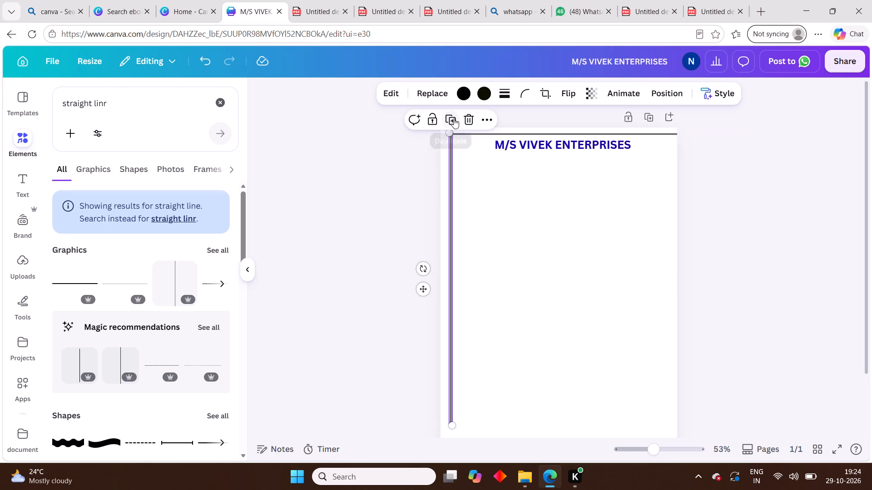
left_click(454, 118)
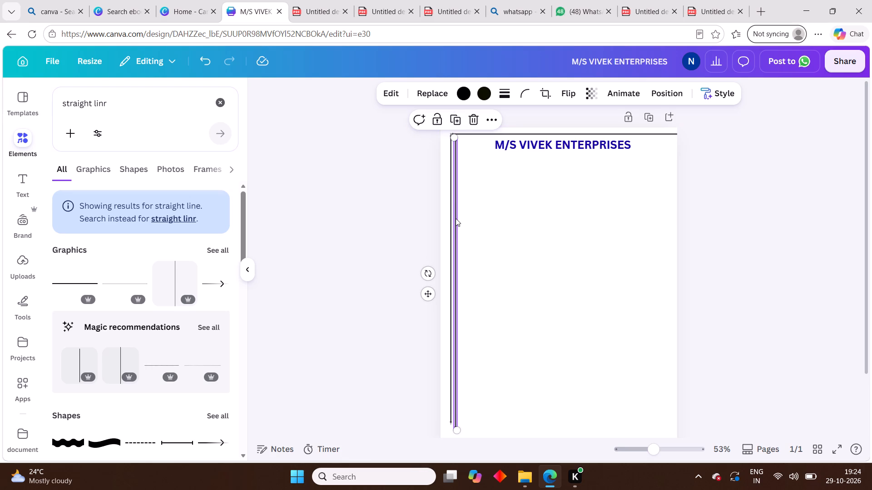
left_click_drag(456, 218, 668, 217)
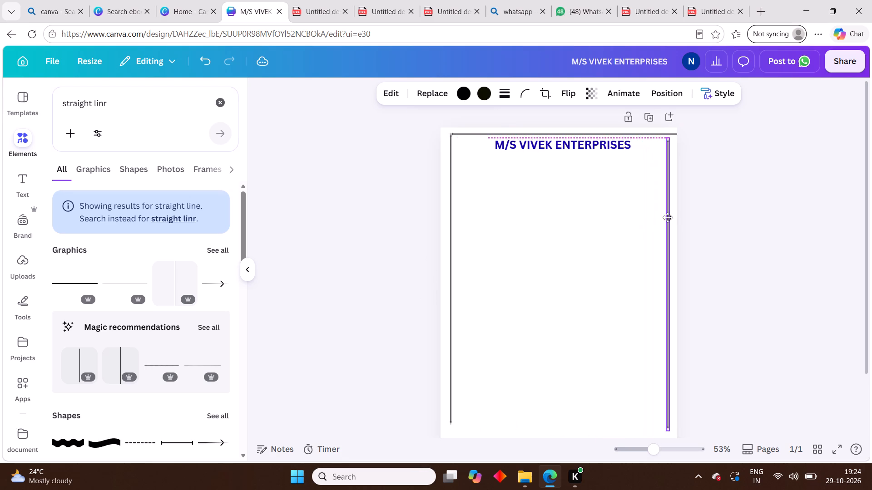
left_click_drag(668, 217, 670, 212)
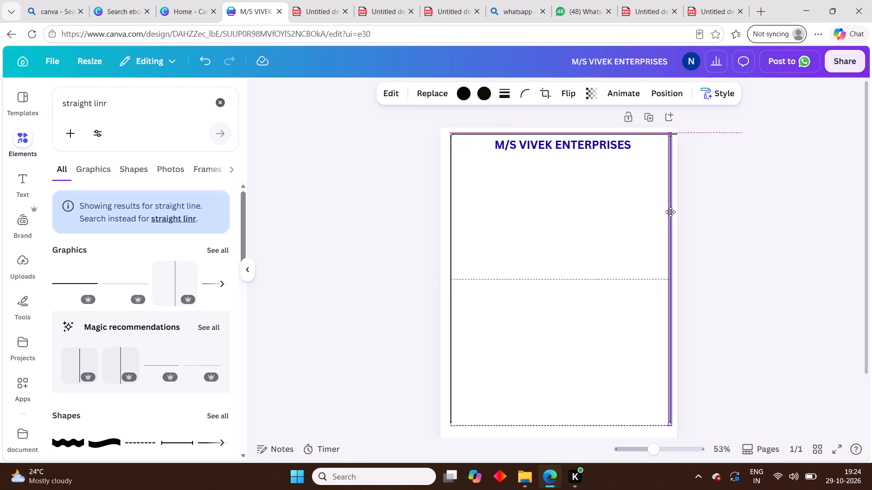
left_click_drag(670, 212, 670, 213)
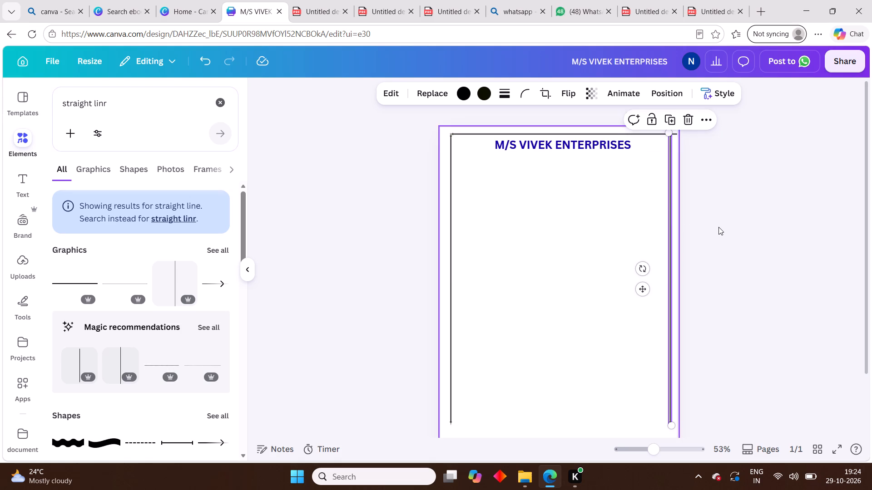
Duplicate the top horizontal line and place the copy across the bottom of the page, just below the vertical lines' lower ends.
left_click(726, 227)
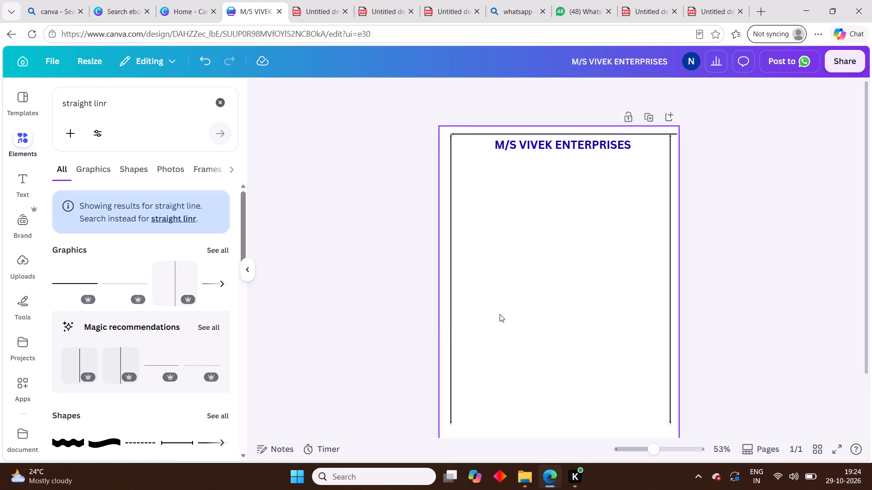
left_click(570, 135)
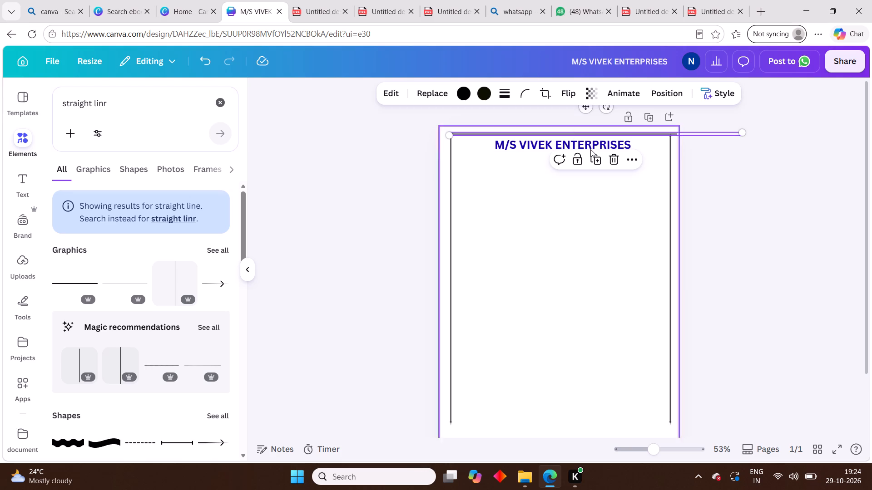
left_click(595, 160)
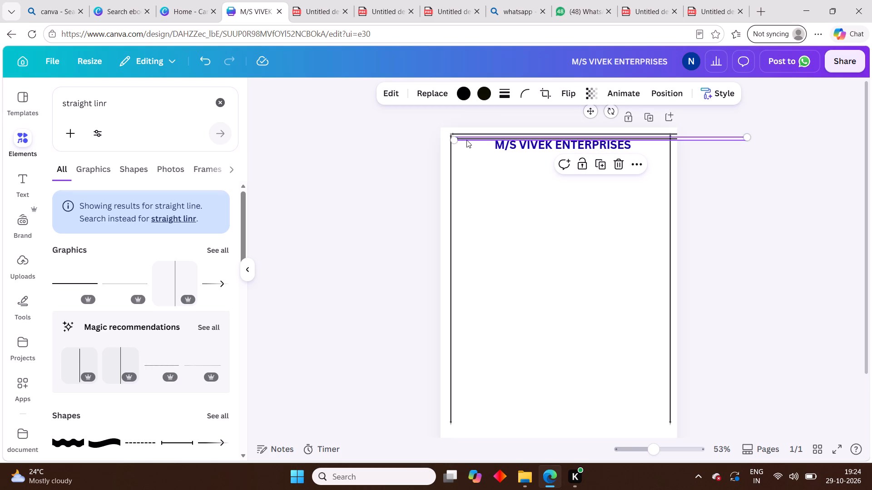
left_click_drag(466, 137, 454, 356)
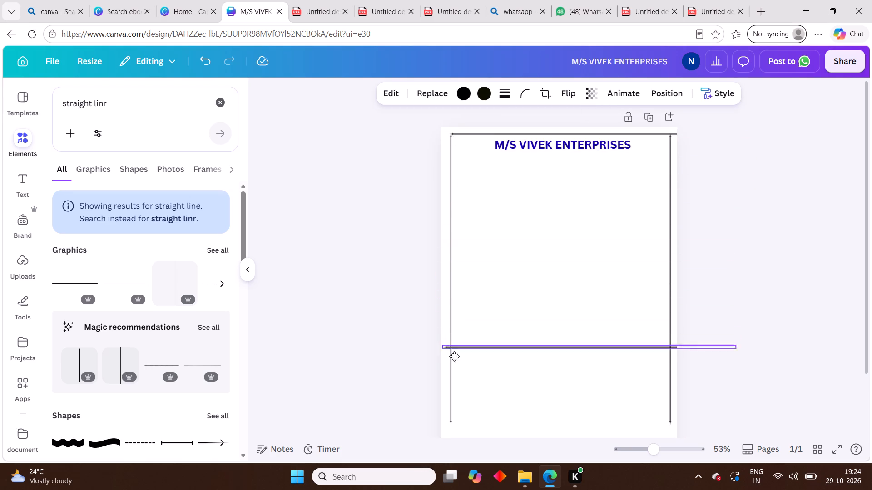
left_click_drag(454, 356, 451, 430)
left_click(366, 392)
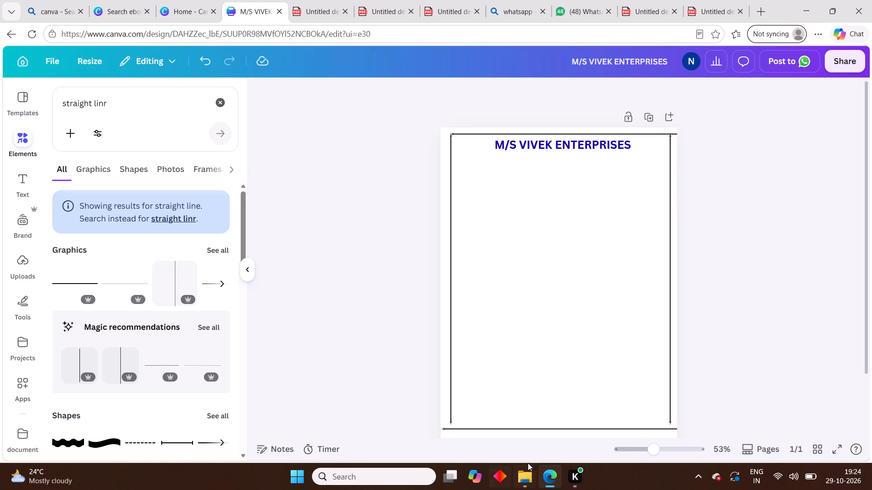
Lengthen the right vertical line downward to a width value of 26.3 so its lower end meets the bottom line.
left_click(673, 422)
left_click(669, 422)
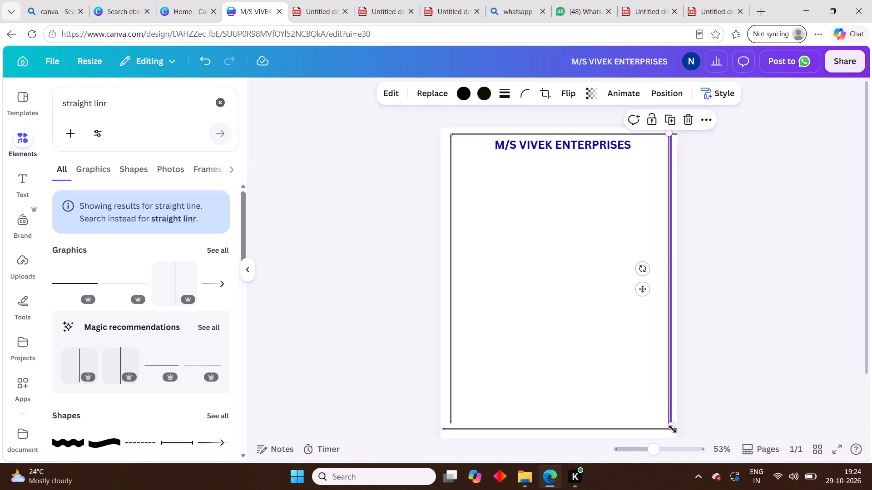
left_click(673, 429)
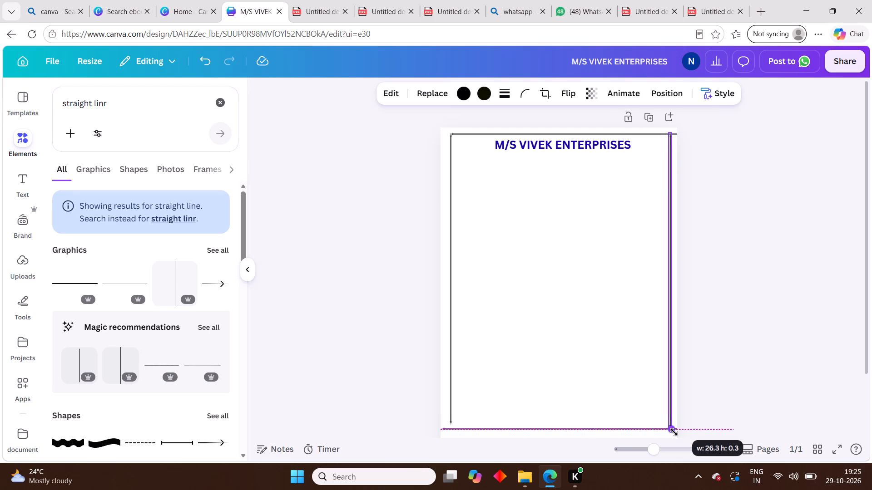
left_click(391, 421)
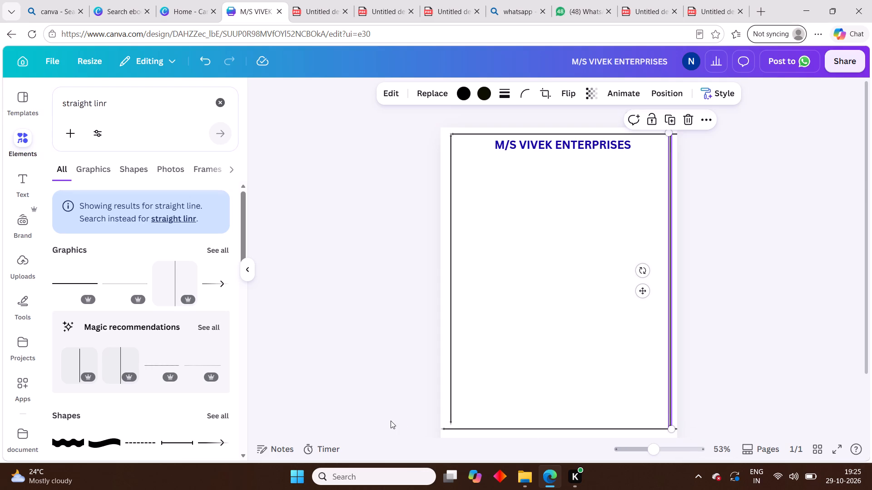
Lower the left vertical line onto the bottom line and extend its upper end toward the top line, to a width value of 26.2.
left_click(449, 419)
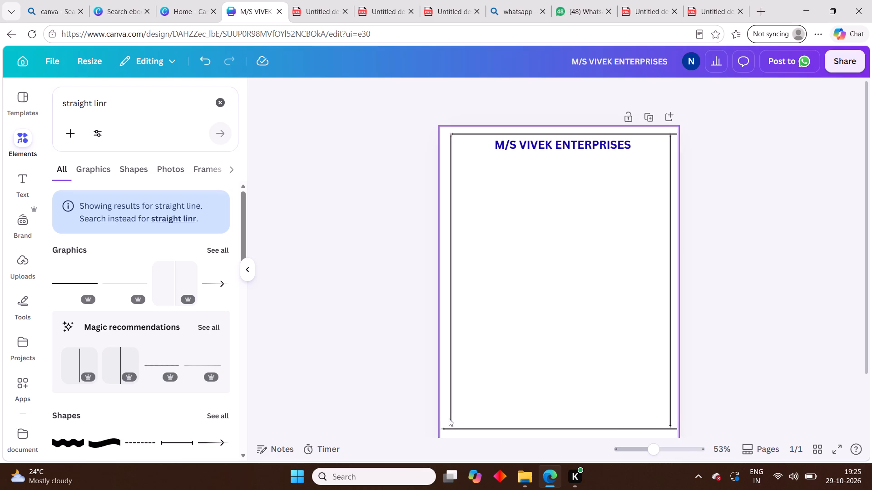
left_click_drag(451, 424, 453, 425)
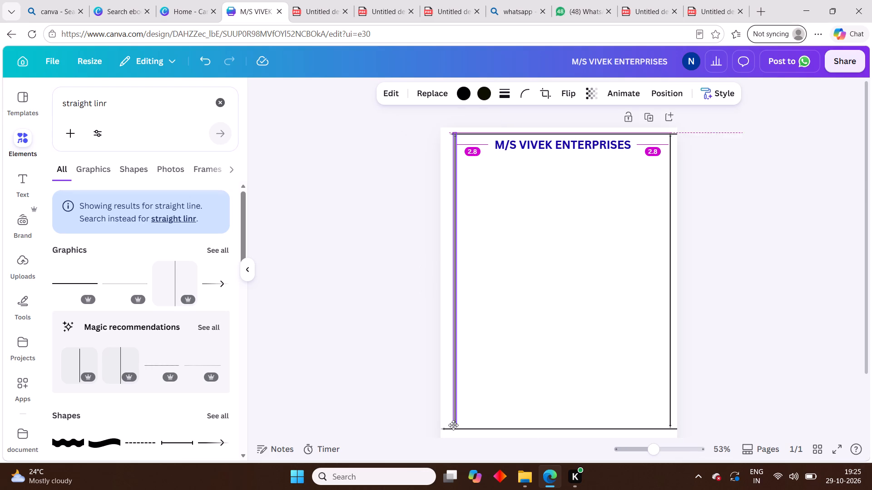
left_click_drag(453, 425, 449, 428)
left_click(408, 427)
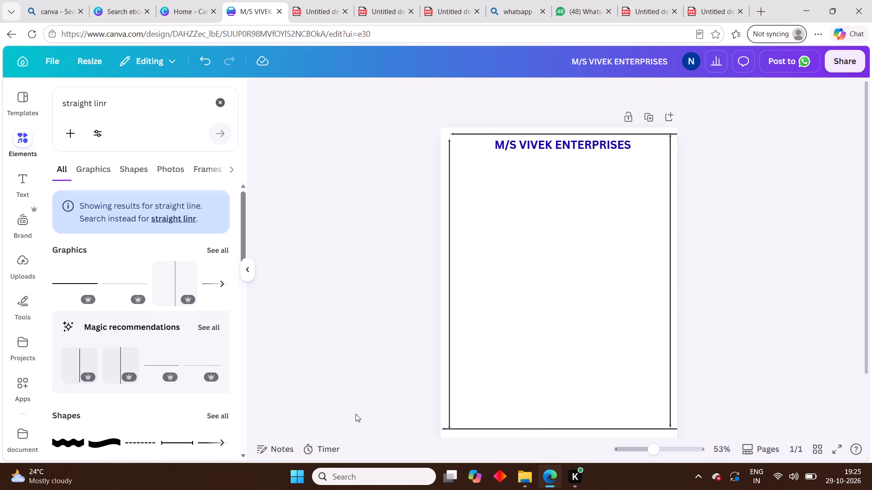
left_click(451, 160)
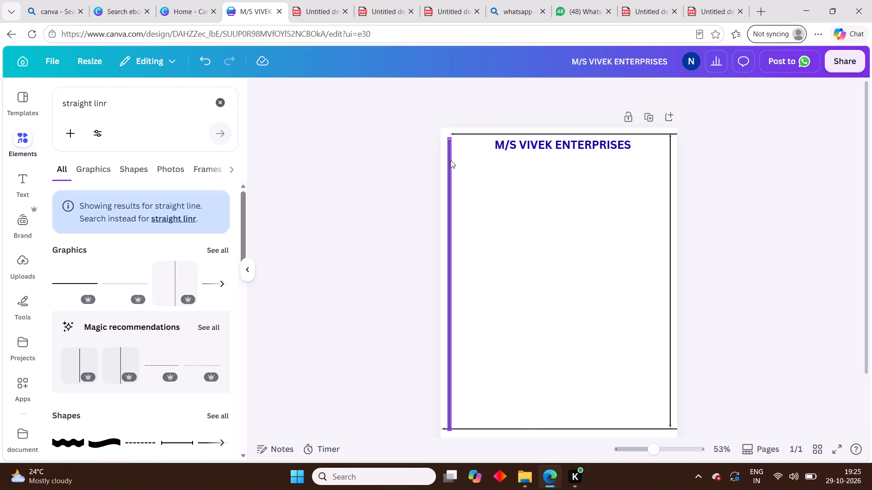
left_click(449, 139)
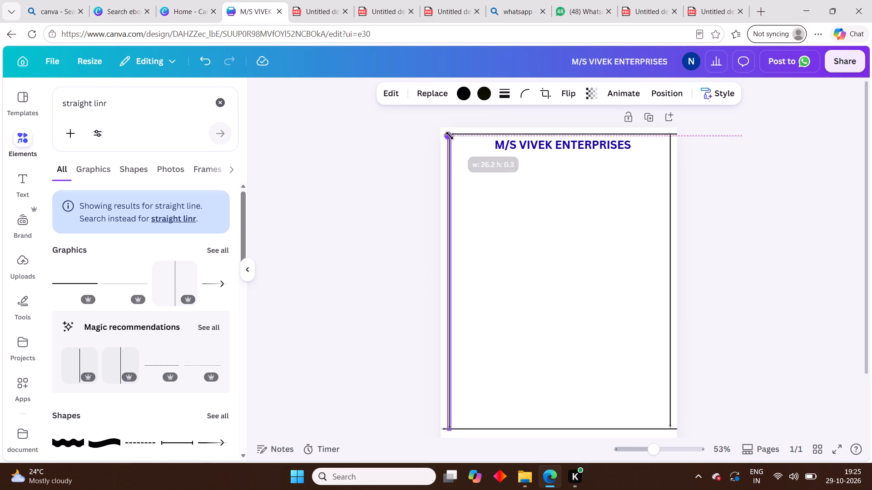
left_click(399, 188)
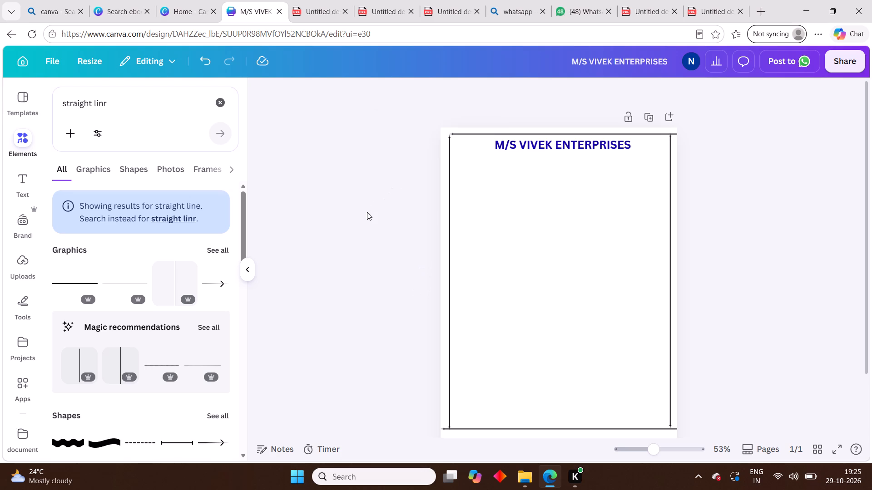
Reposition the bottom horizontal line so its left end starts at the left vertical line's lower end.
left_click(441, 426)
left_click(443, 428)
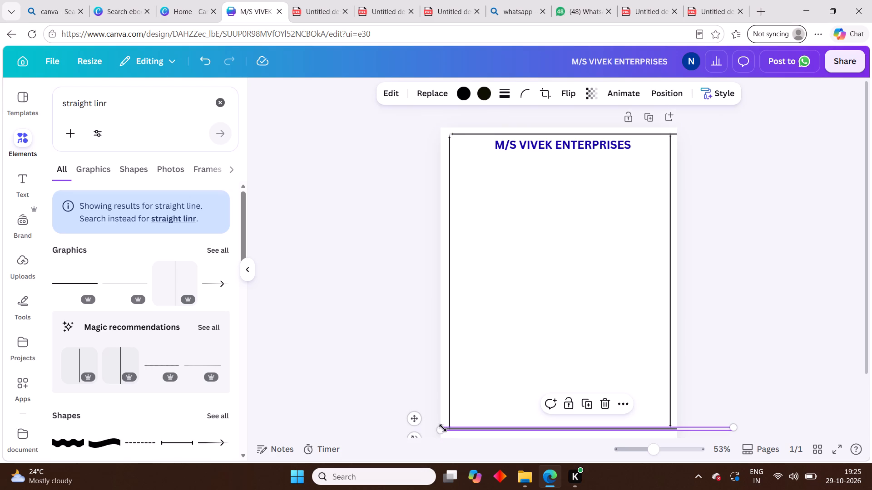
left_click_drag(443, 433, 456, 431)
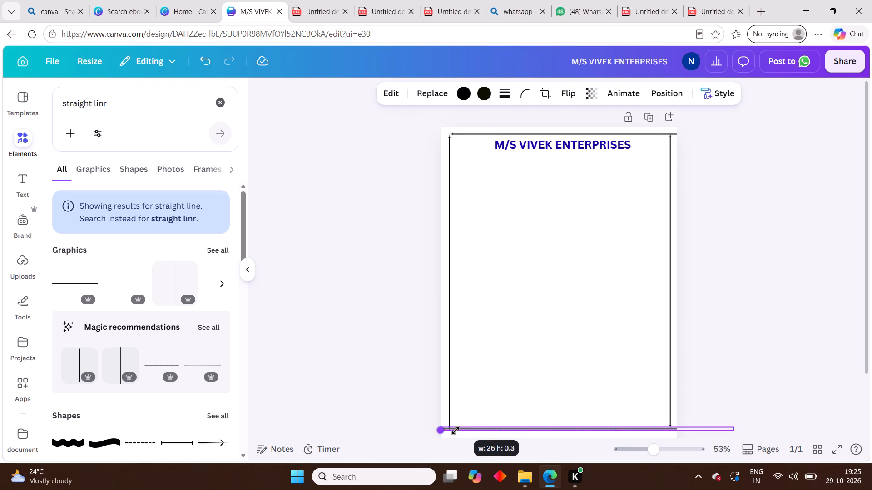
left_click_drag(456, 431, 456, 430)
left_click_drag(443, 431, 458, 427)
left_click_drag(461, 427, 469, 425)
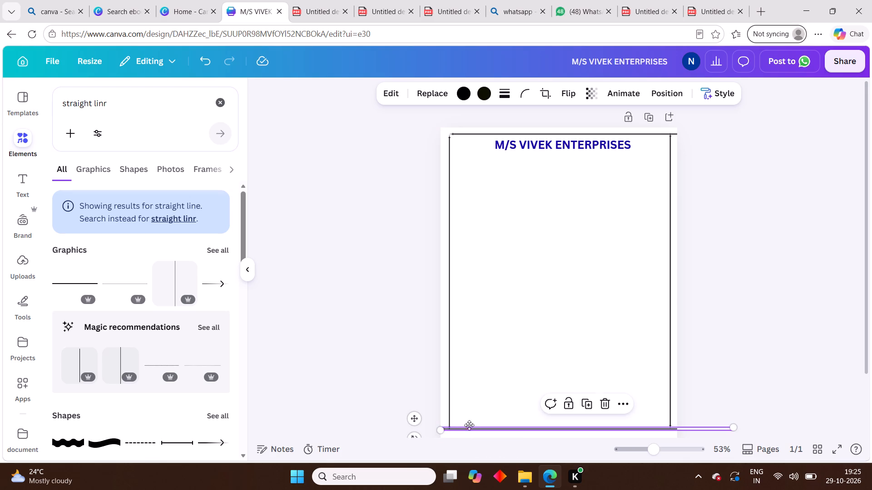
left_click_drag(469, 425, 493, 407)
left_click(493, 407)
left_click_drag(492, 405, 490, 413)
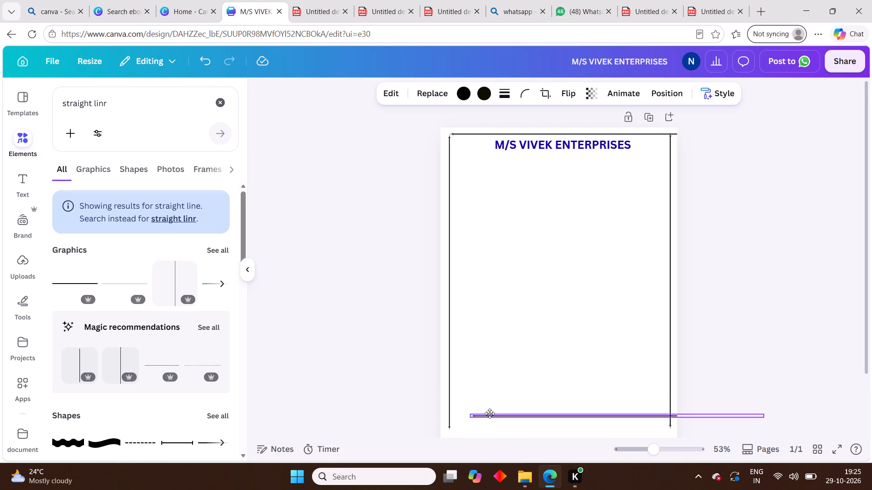
left_click_drag(490, 413, 468, 426)
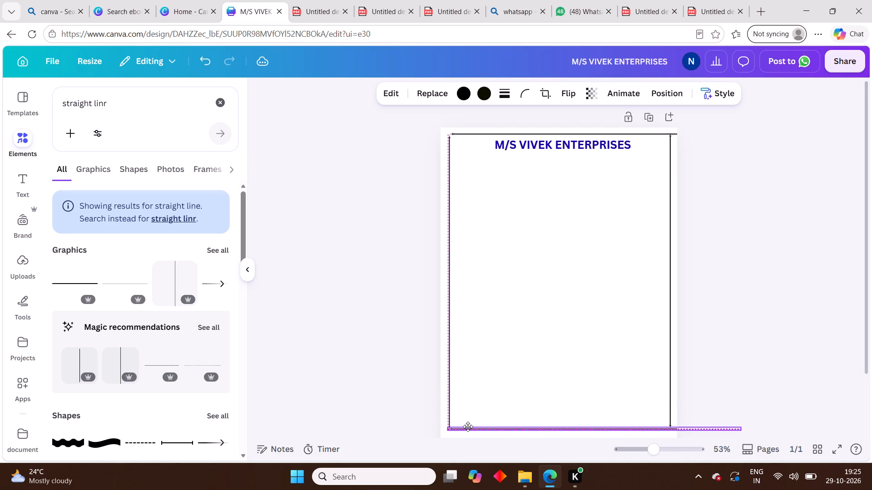
left_click_drag(468, 426, 468, 425)
left_click(361, 400)
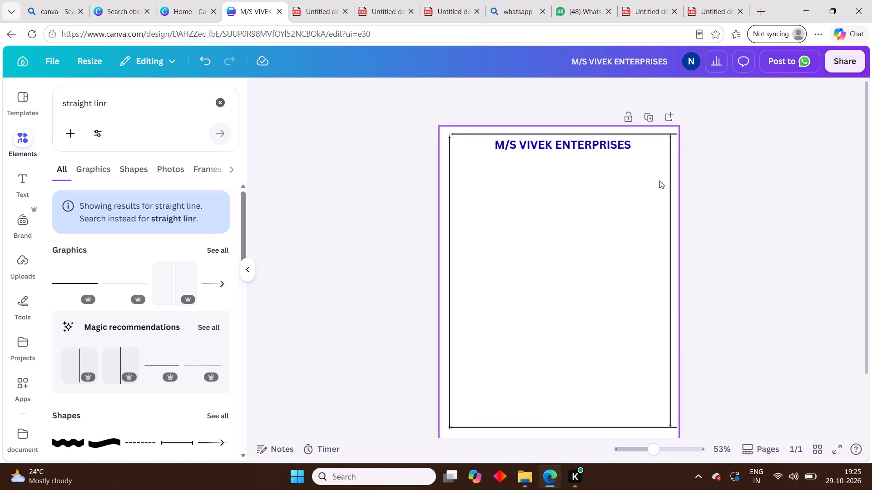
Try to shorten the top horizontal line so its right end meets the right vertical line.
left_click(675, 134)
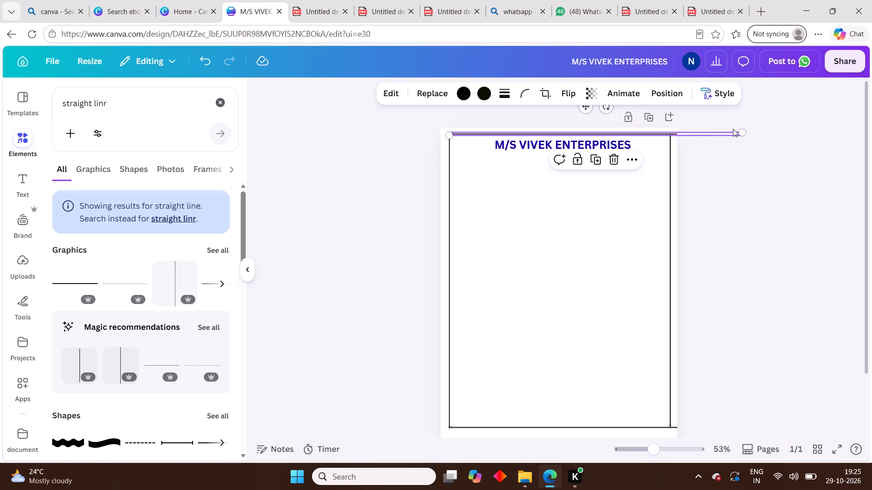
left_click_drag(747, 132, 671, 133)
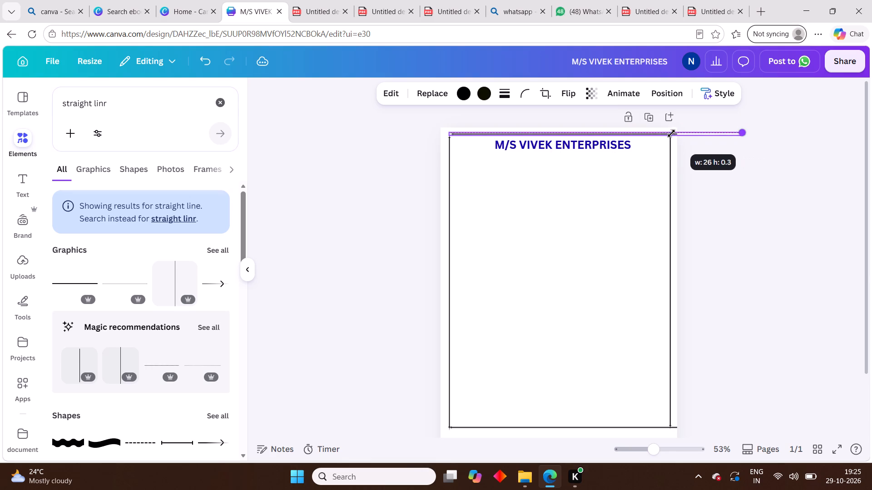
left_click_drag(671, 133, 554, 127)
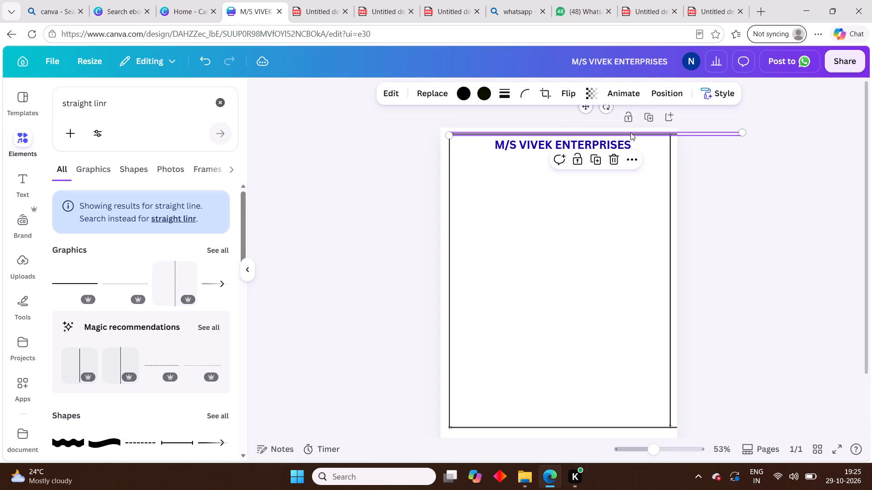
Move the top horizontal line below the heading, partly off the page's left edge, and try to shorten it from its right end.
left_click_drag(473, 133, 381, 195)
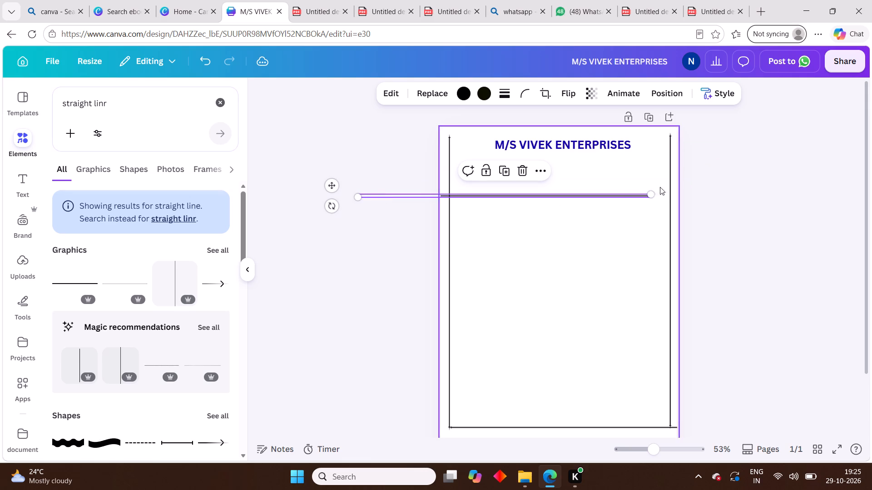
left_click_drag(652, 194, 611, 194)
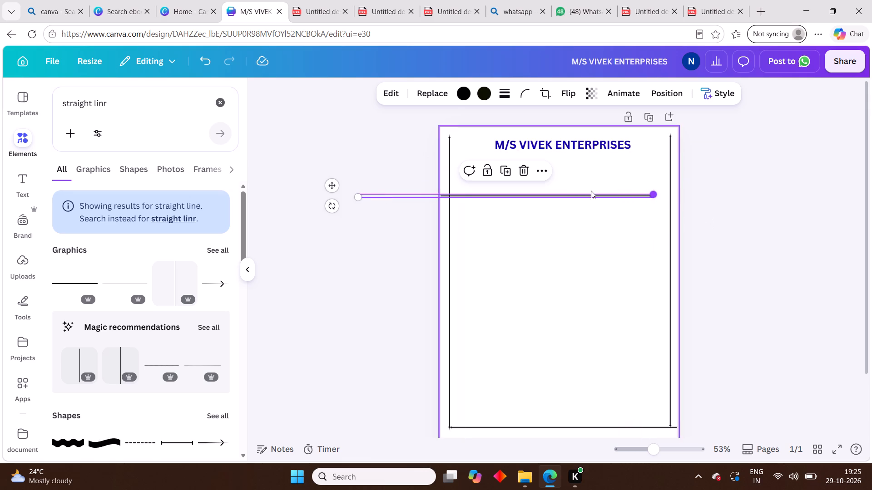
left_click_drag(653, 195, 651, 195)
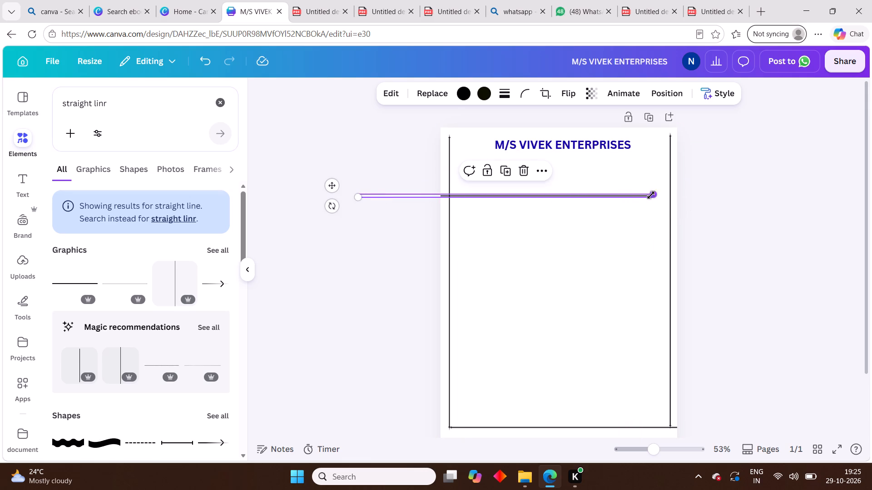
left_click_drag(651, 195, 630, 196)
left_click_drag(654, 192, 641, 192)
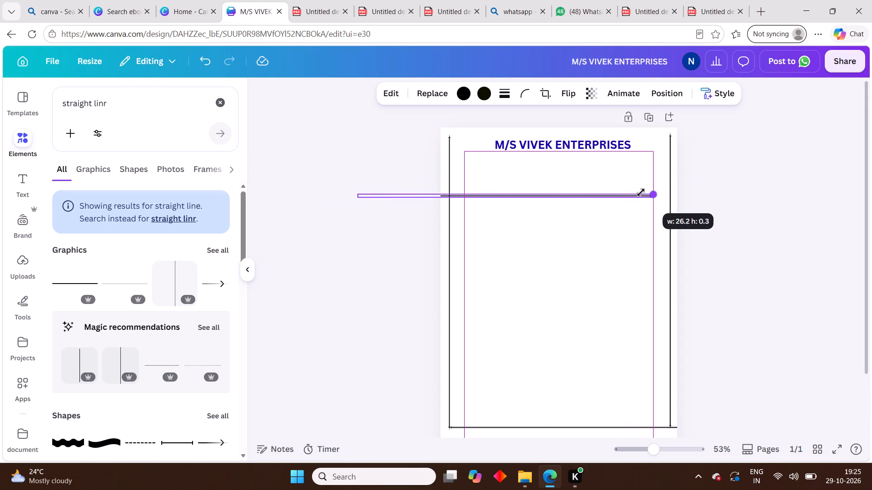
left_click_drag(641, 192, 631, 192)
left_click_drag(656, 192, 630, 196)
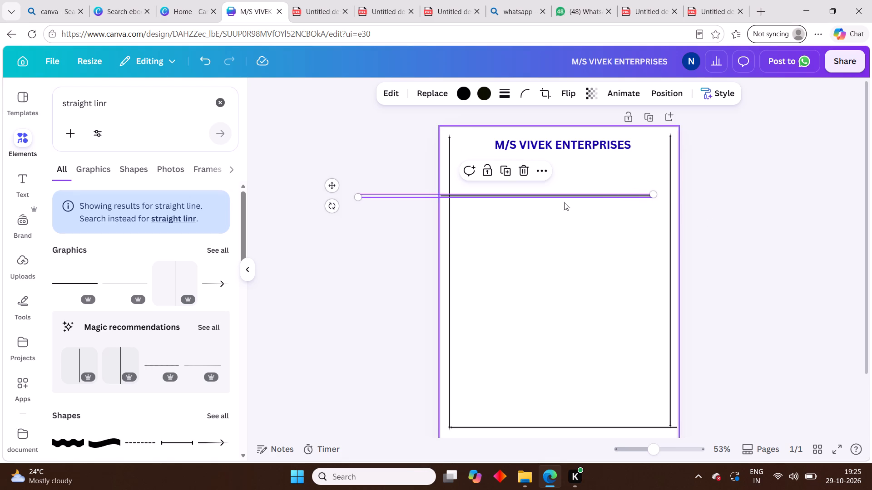
Rotate the former top line to nearly vertical and move it to the middle of the page, within the border.
left_click_drag(331, 205, 360, 103)
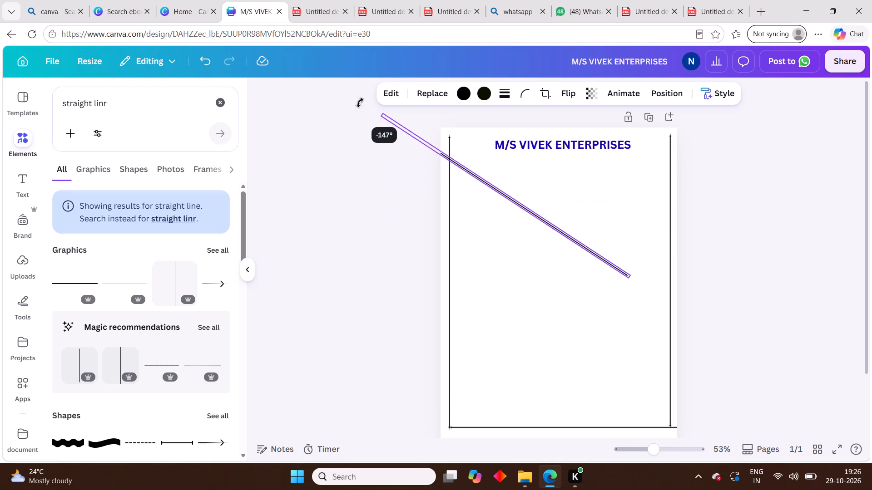
left_click_drag(360, 103, 498, 142)
left_click_drag(507, 185, 509, 229)
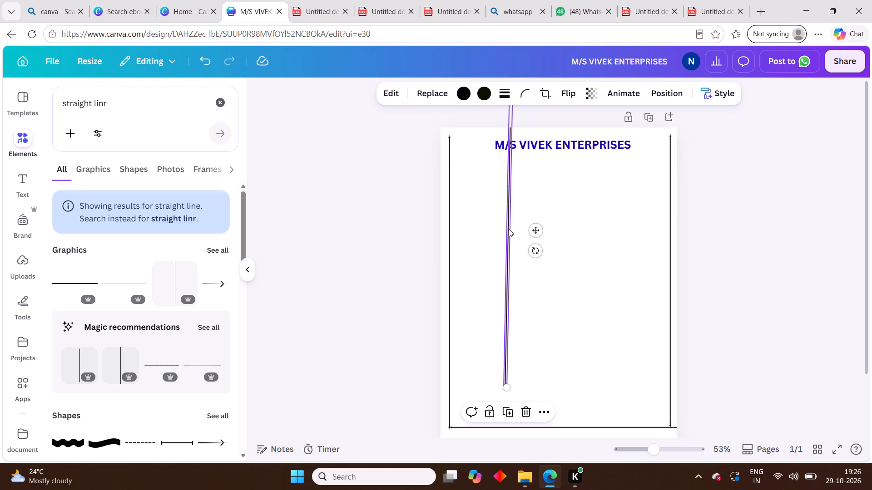
left_click(805, 225)
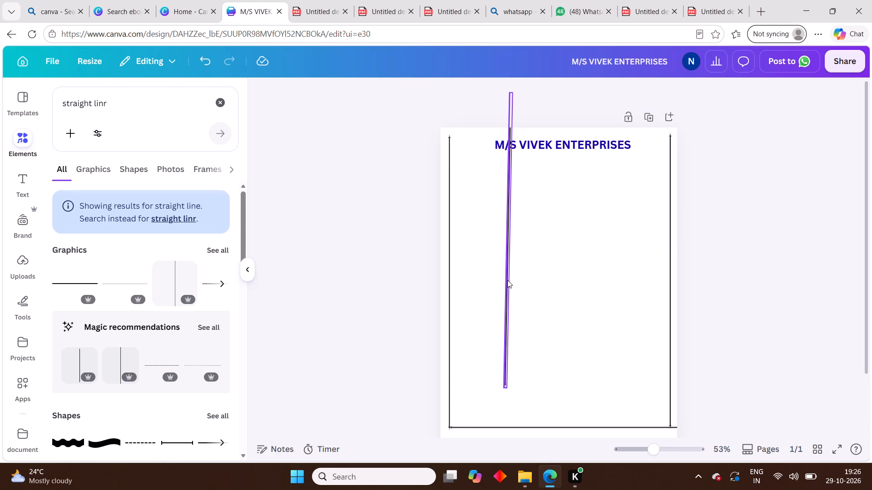
left_click_drag(507, 280, 541, 327)
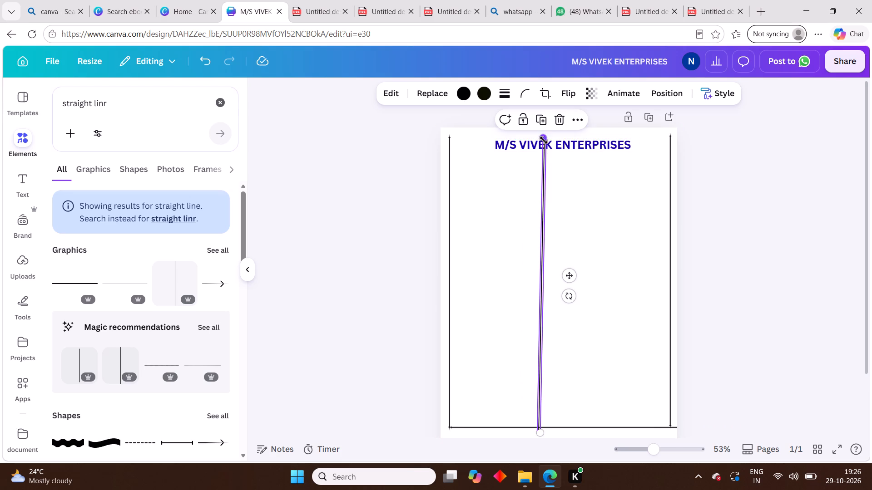
Shorten the nearly vertical line from its upper end to a width of about 22.2 and move it up just below the heading.
left_click_drag(544, 140, 545, 185)
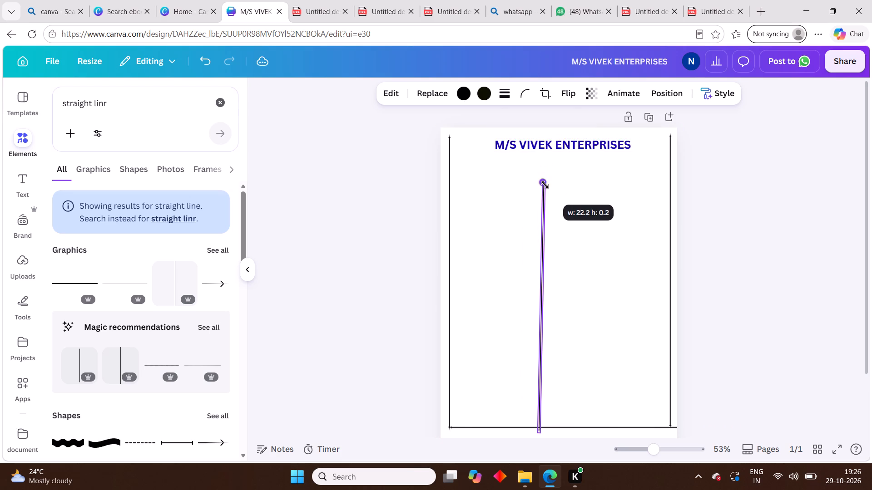
left_click_drag(545, 185, 545, 185)
left_click_drag(542, 250, 545, 226)
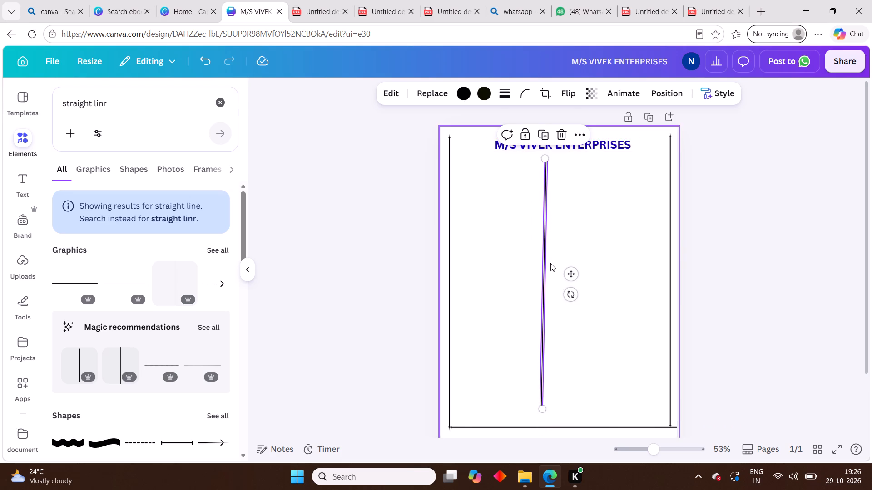
Rotate the nearly vertical line back to horizontal and move it above the heading as the border's top edge.
left_click_drag(574, 297, 544, 304)
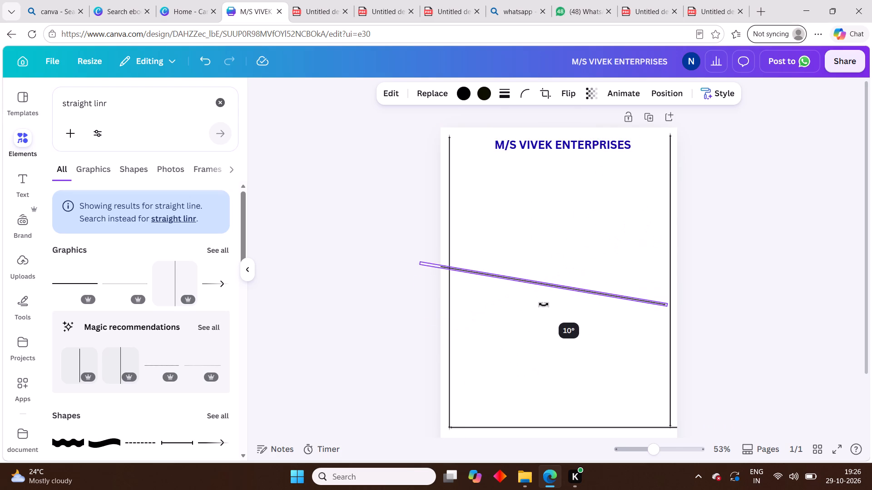
left_click_drag(544, 304, 545, 305)
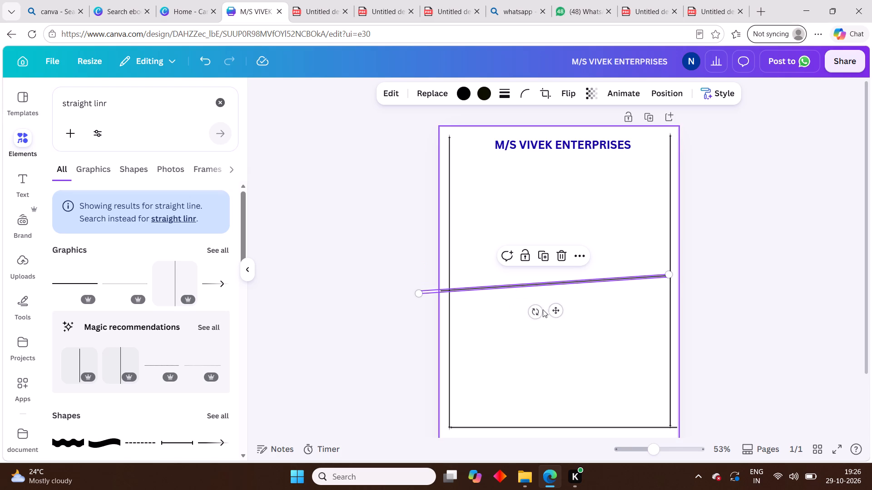
left_click_drag(539, 310, 537, 315)
left_click_drag(555, 284, 563, 255)
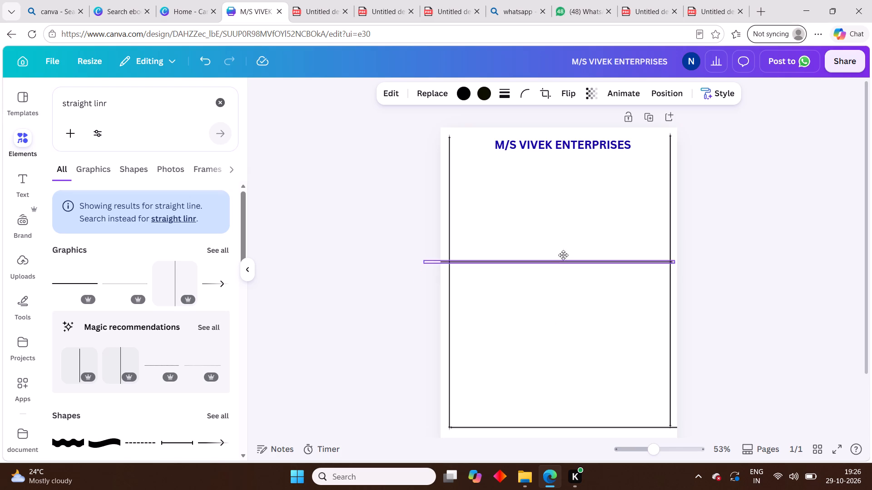
left_click_drag(563, 255, 576, 137)
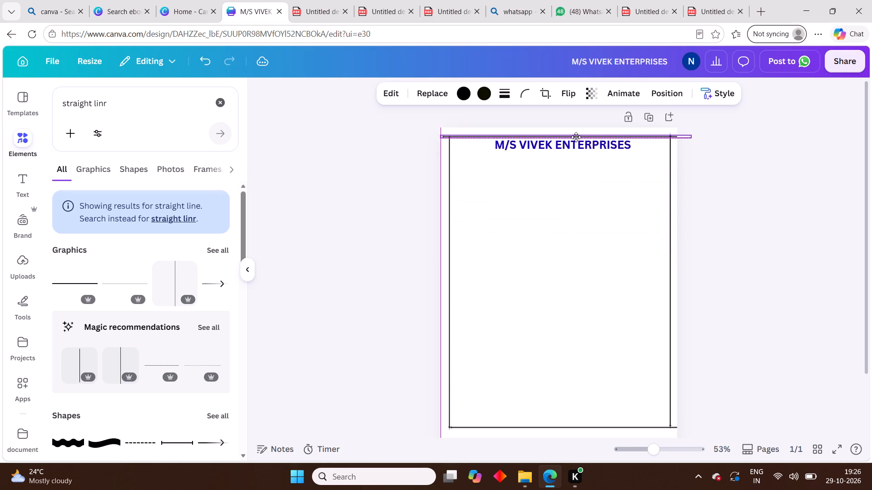
left_click_drag(576, 137, 576, 136)
left_click(784, 222)
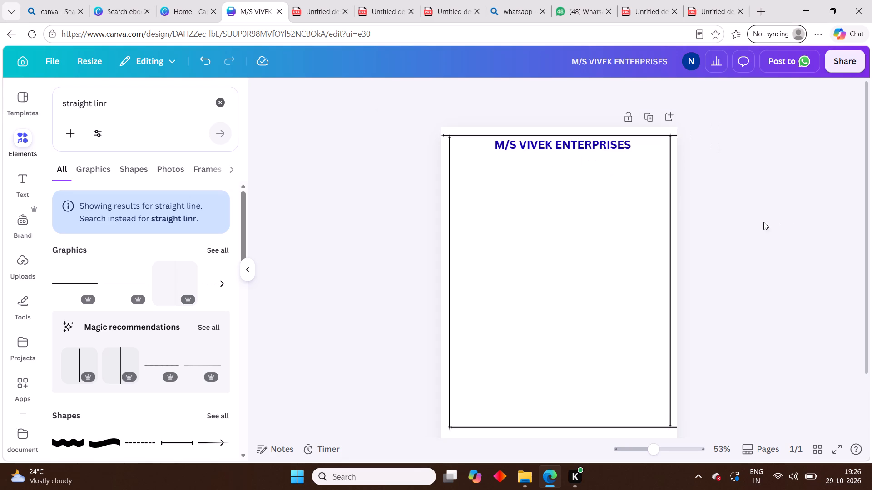
Shift the top horizontal line until its left end meets the upper end of the left vertical border line.
left_click(440, 135)
left_click(446, 134)
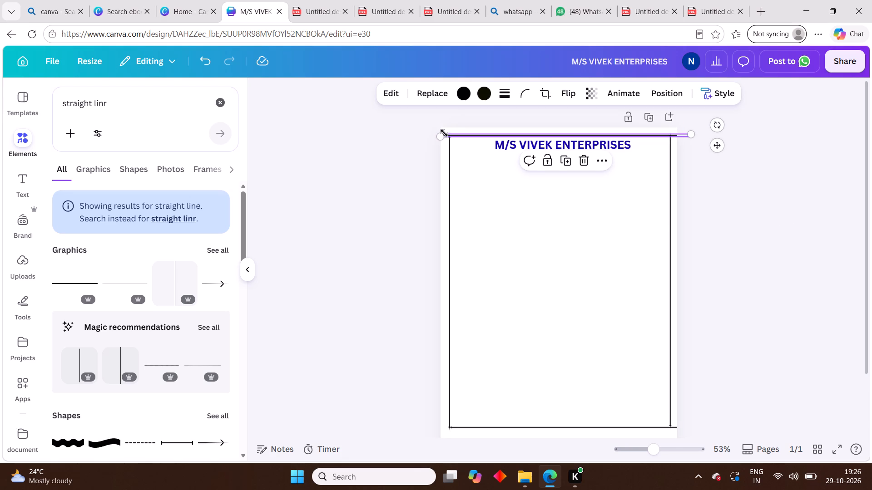
left_click_drag(443, 138, 456, 137)
left_click_drag(442, 135, 460, 136)
left_click_drag(465, 135, 470, 135)
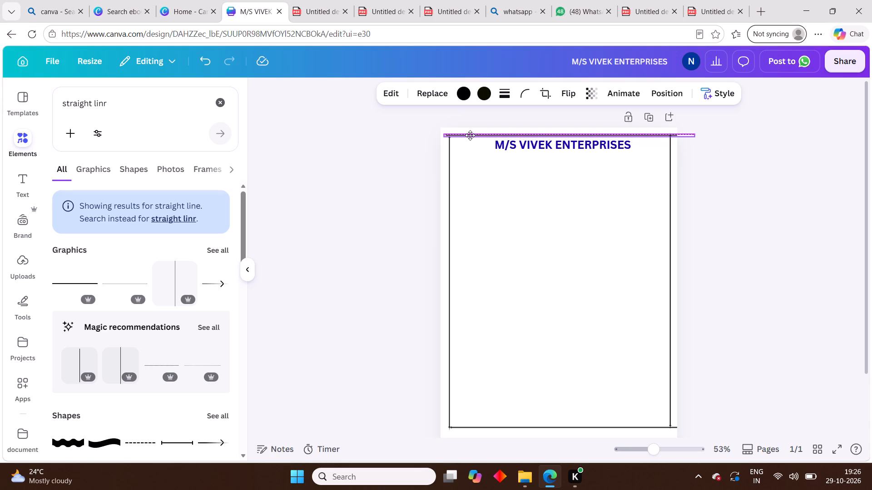
left_click_drag(470, 135, 472, 137)
left_click_drag(449, 137, 462, 136)
left_click_drag(450, 136, 466, 135)
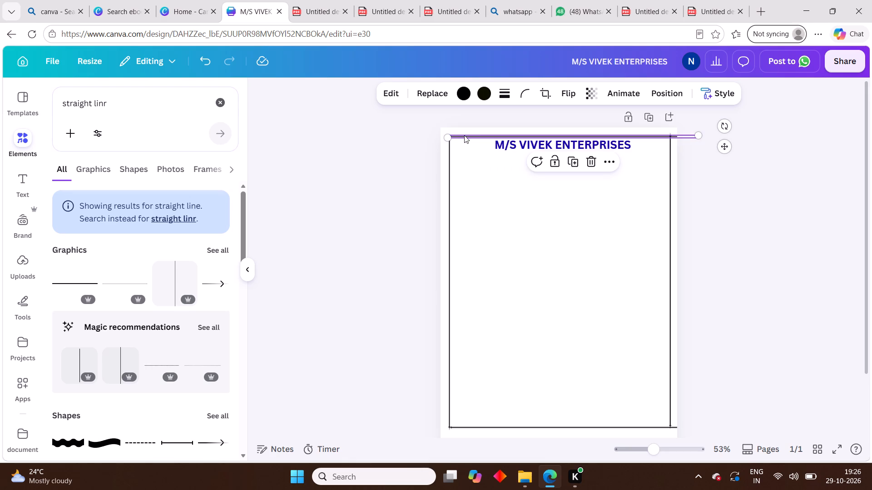
left_click_drag(463, 135, 469, 136)
left_click_drag(451, 136, 456, 136)
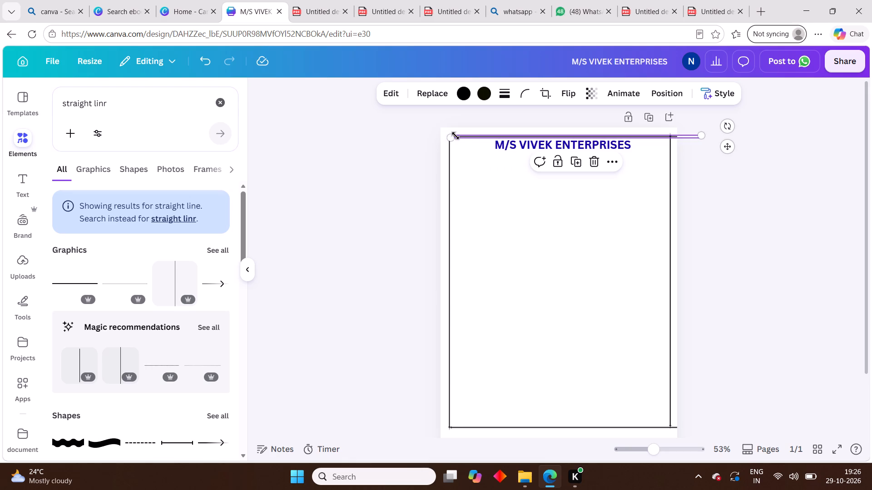
left_click_drag(456, 136, 464, 136)
left_click(464, 137)
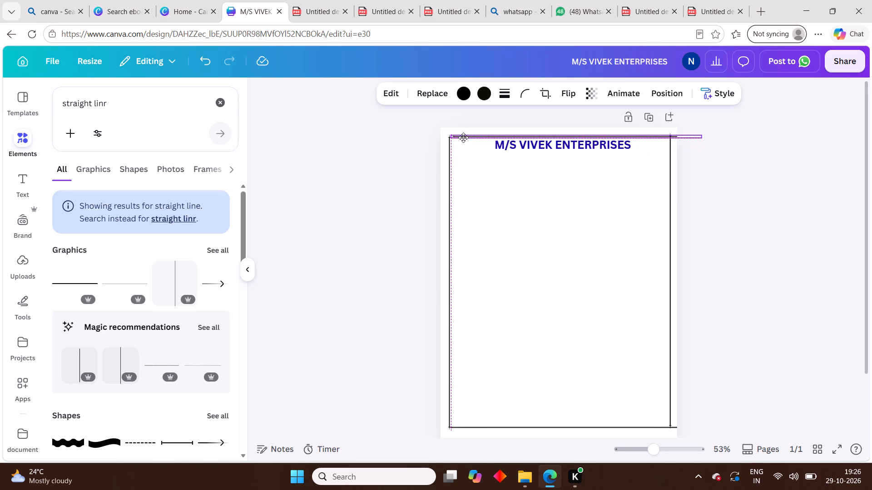
left_click(731, 188)
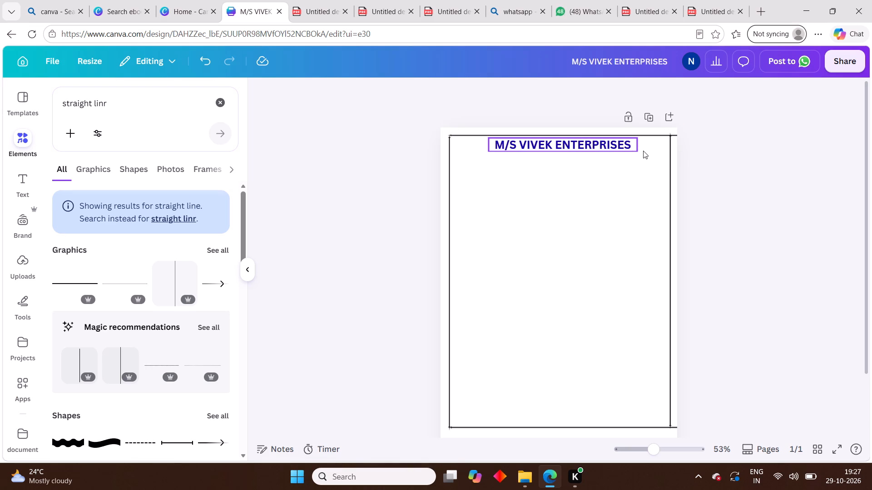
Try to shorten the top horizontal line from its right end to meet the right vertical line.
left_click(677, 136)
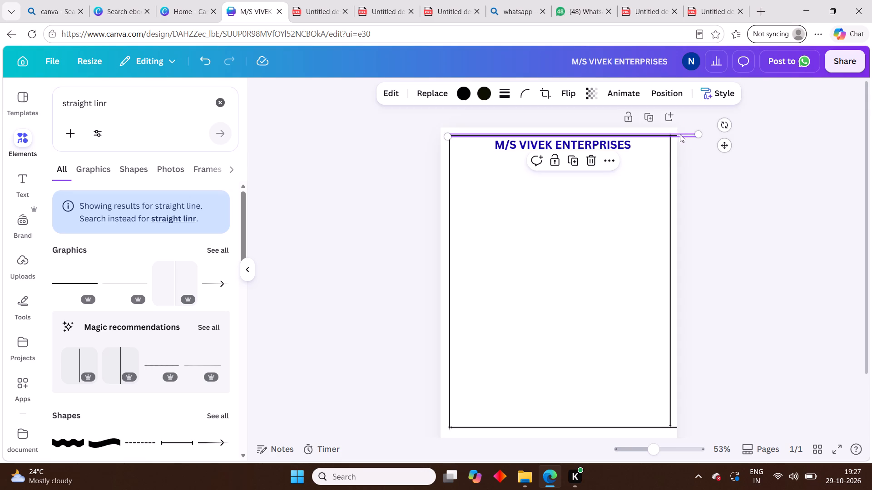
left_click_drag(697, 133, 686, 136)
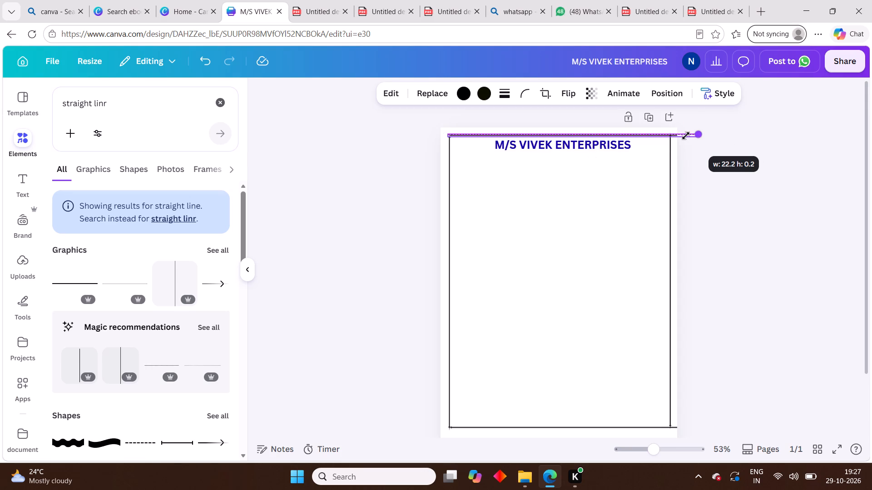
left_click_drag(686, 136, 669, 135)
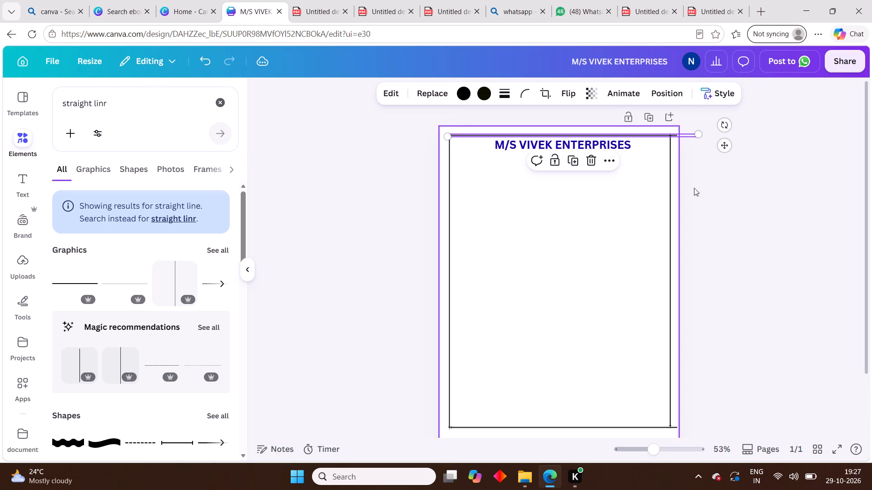
Move the bottom horizontal line up, partly off the page's left edge, and try to shorten it from its right end.
left_click(636, 426)
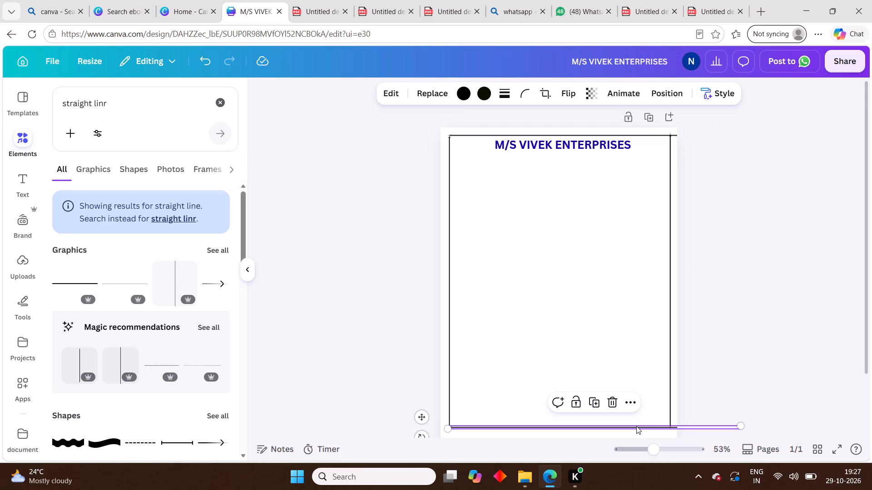
left_click_drag(636, 426, 550, 364)
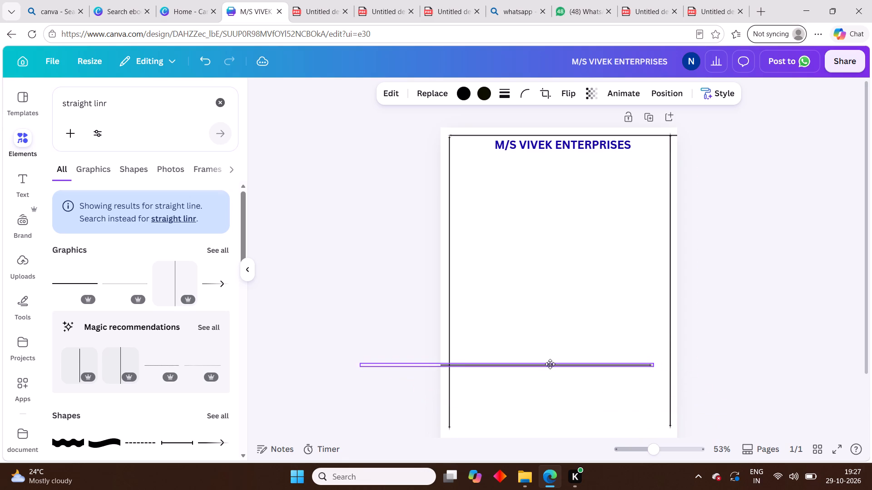
left_click_drag(550, 364, 560, 360)
left_click_drag(667, 360, 654, 359)
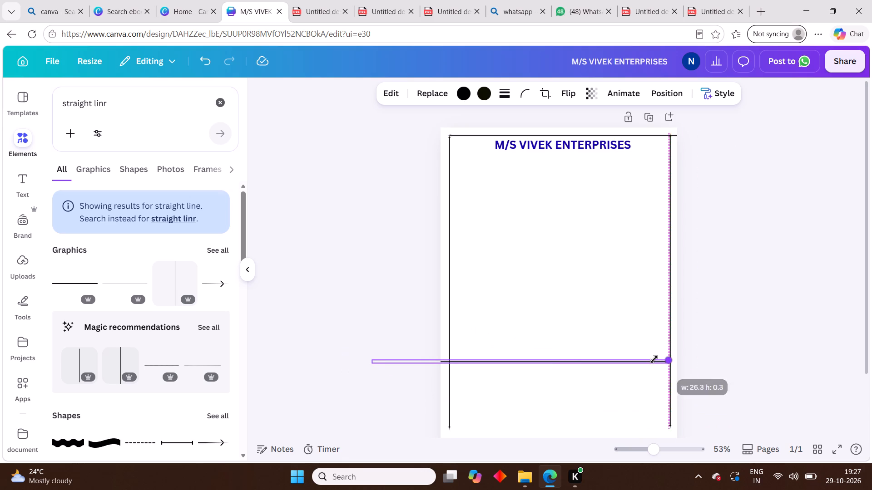
left_click_drag(654, 359, 614, 407)
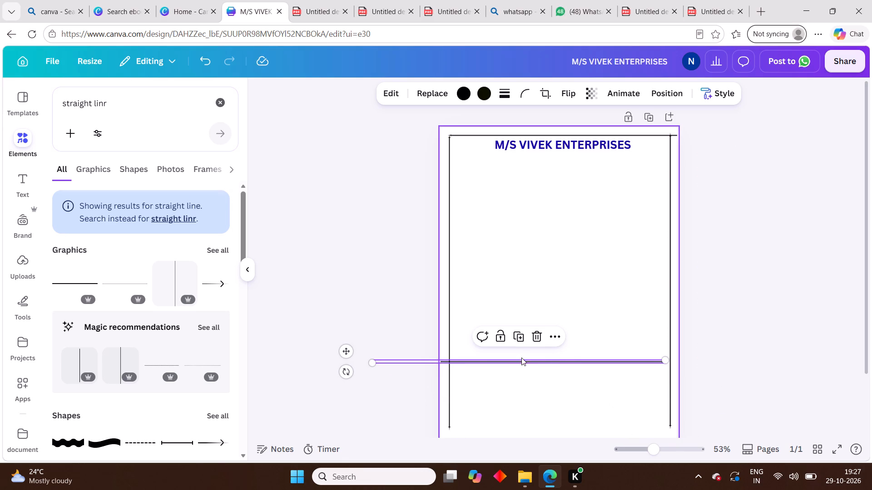
Rotate the former bottom line to vertical and move it to the middle of the page, across the heading.
left_click_drag(344, 371, 493, 275)
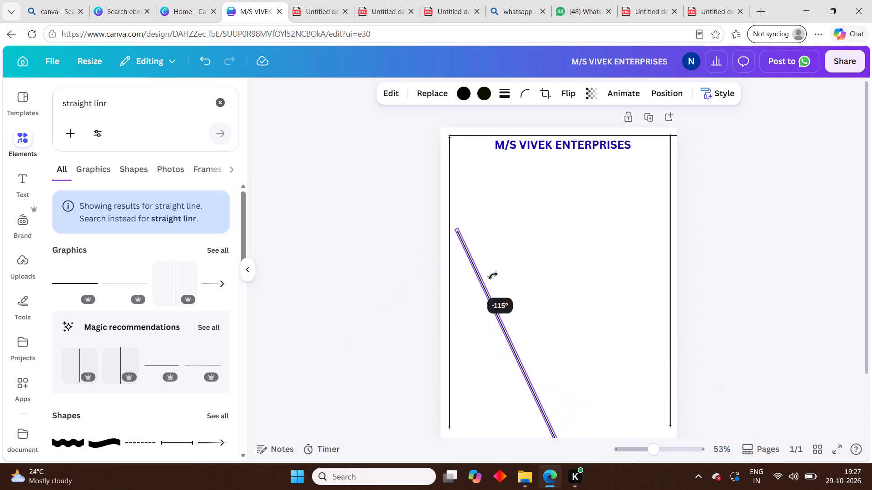
left_click_drag(493, 275, 508, 274)
left_click_drag(518, 315, 531, 259)
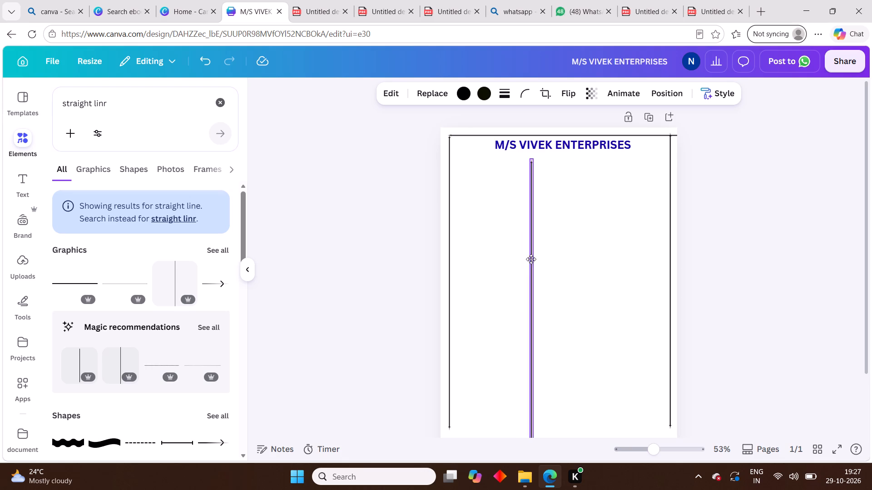
left_click_drag(531, 259, 546, 230)
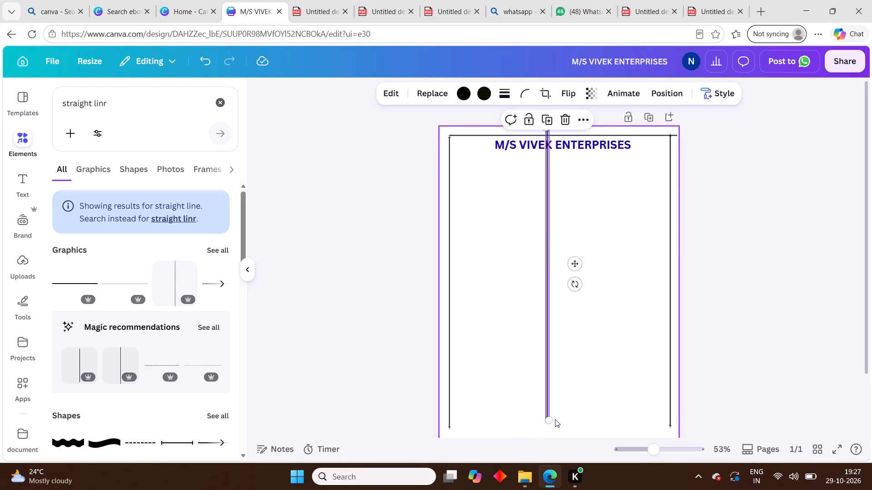
Shorten the vertical middle line from its lower end to a width of about 26 and shift it slightly down to the top border line.
left_click_drag(549, 421, 555, 378)
left_click_drag(546, 417, 552, 379)
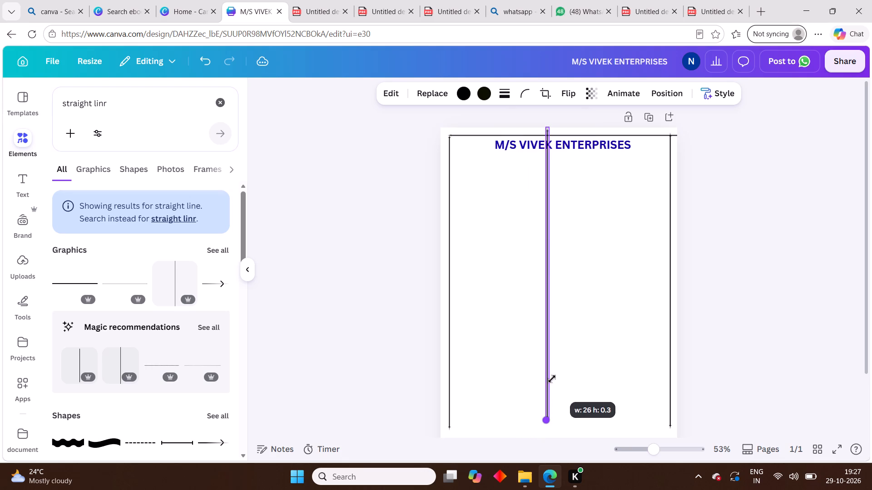
left_click_drag(552, 379, 553, 367)
left_click_drag(542, 353, 543, 366)
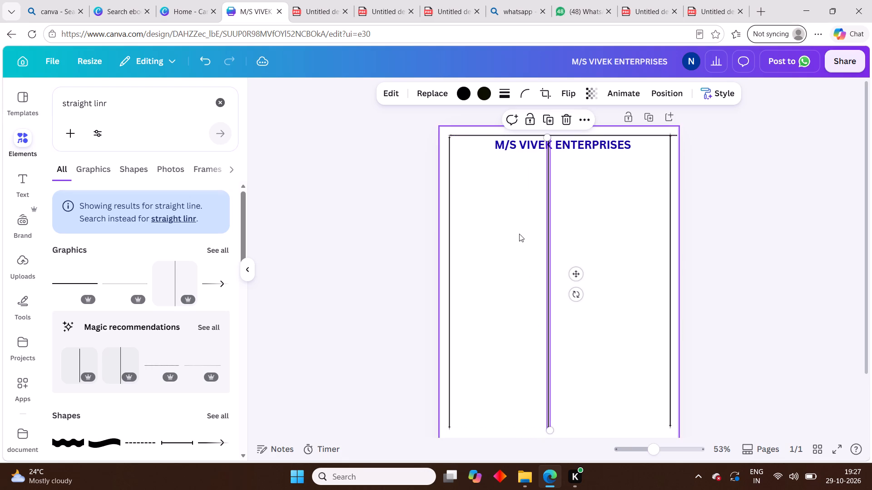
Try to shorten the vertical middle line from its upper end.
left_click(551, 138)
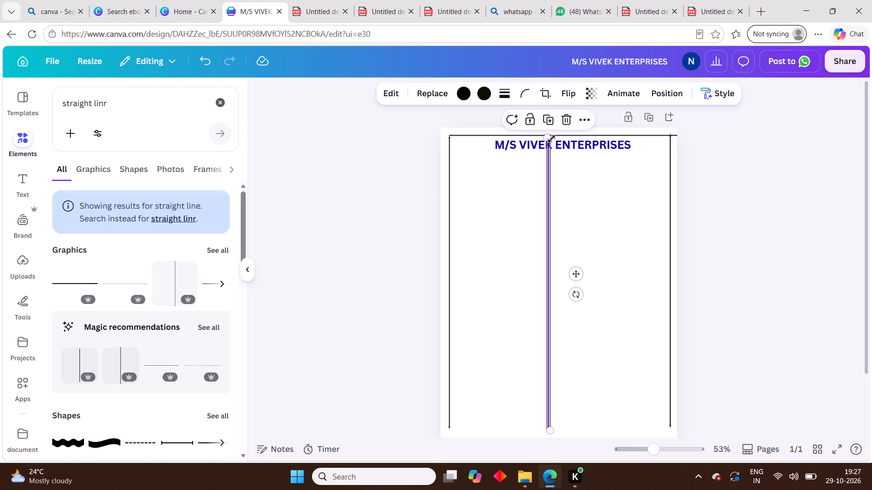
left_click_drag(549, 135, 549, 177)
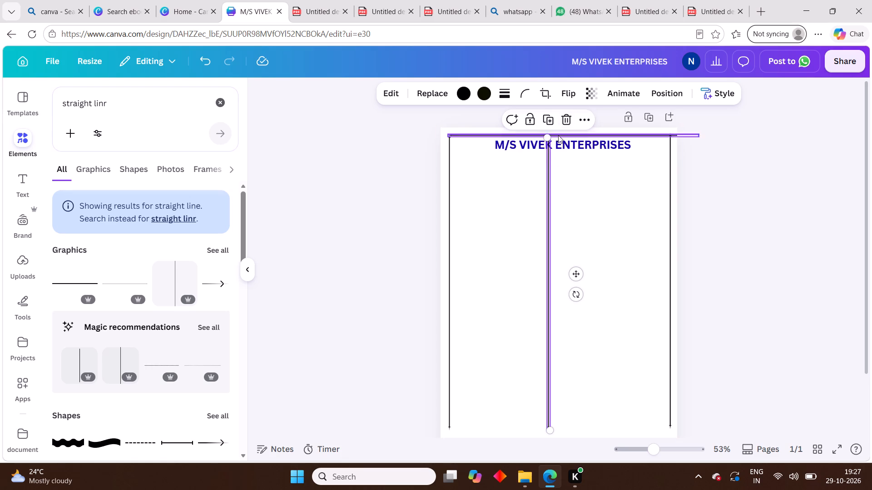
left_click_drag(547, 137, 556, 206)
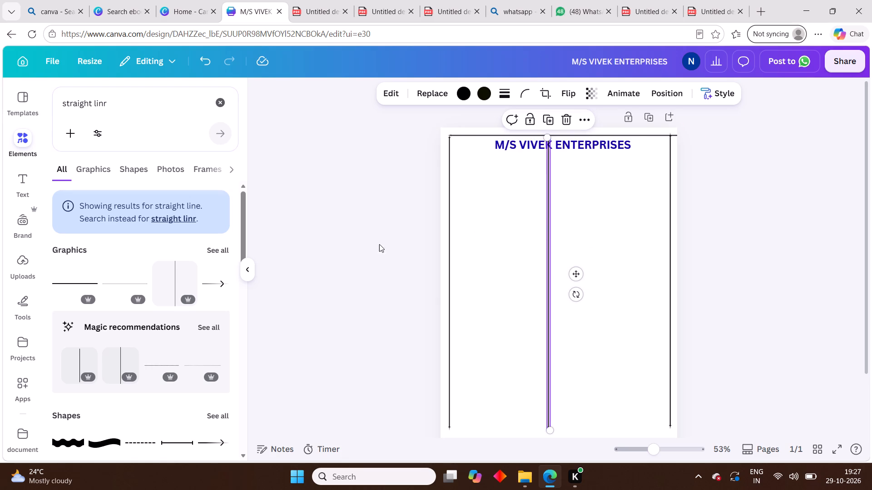
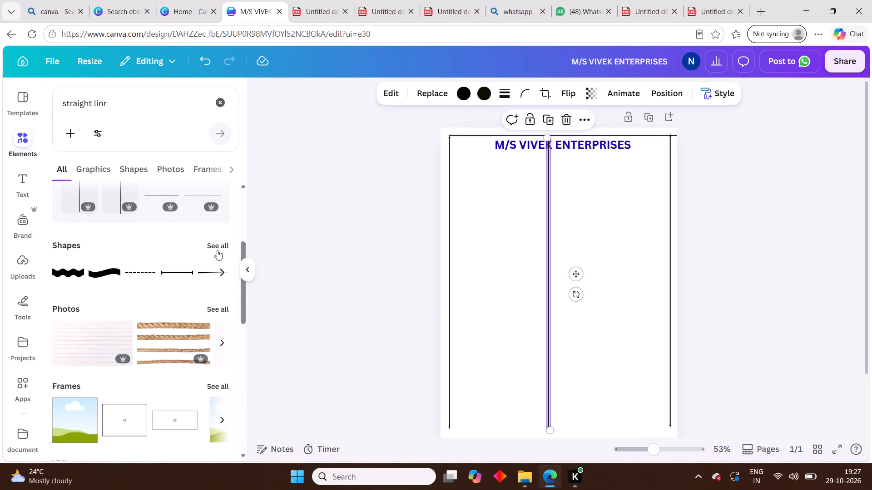
Show all the shape results of the straight line search.
scroll(190, 310, "down", 3)
scroll(189, 311, "up", 1)
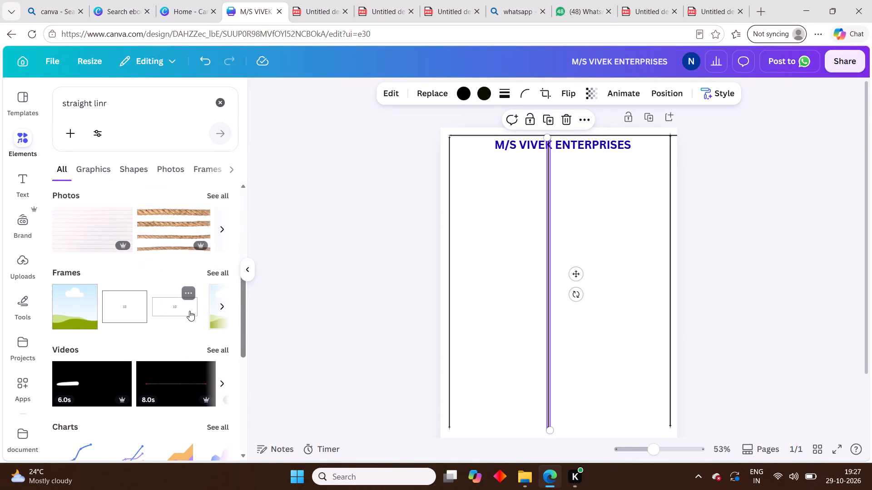
scroll(189, 311, "up", 2)
left_click(227, 243)
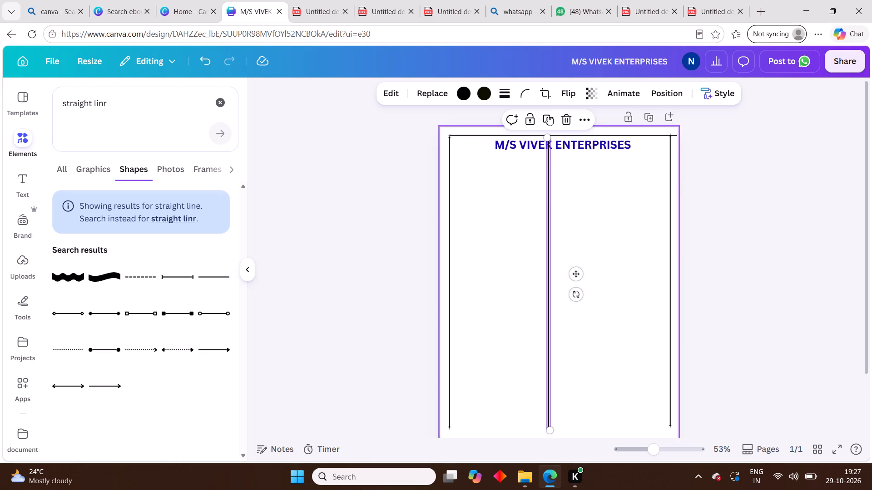
Delete the vertical middle line and the left, top and right border lines, leaving only the heading.
left_click(571, 121)
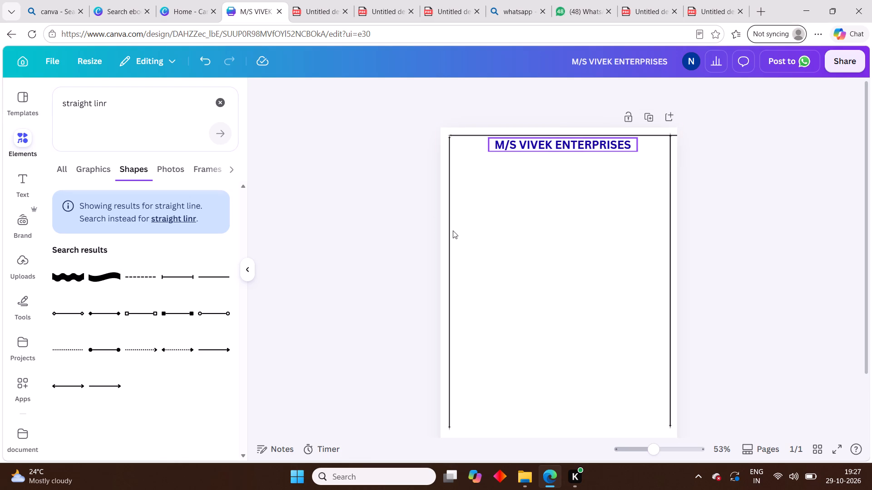
left_click(449, 234)
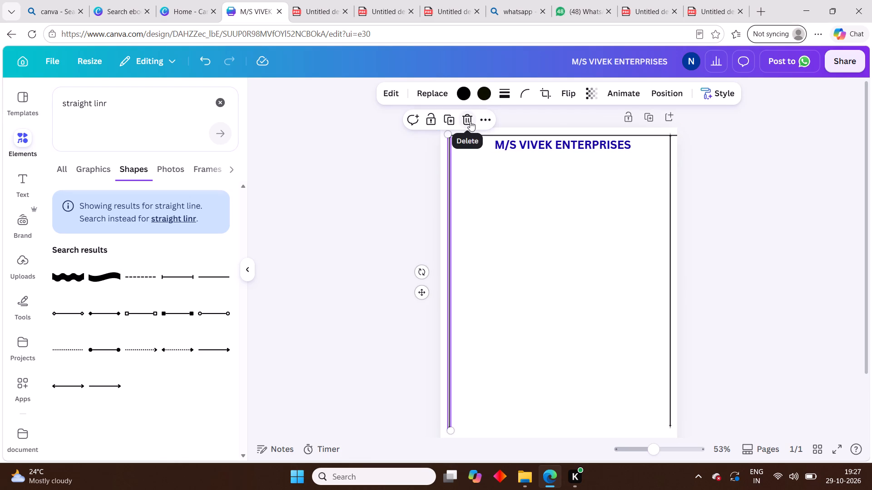
left_click(468, 121)
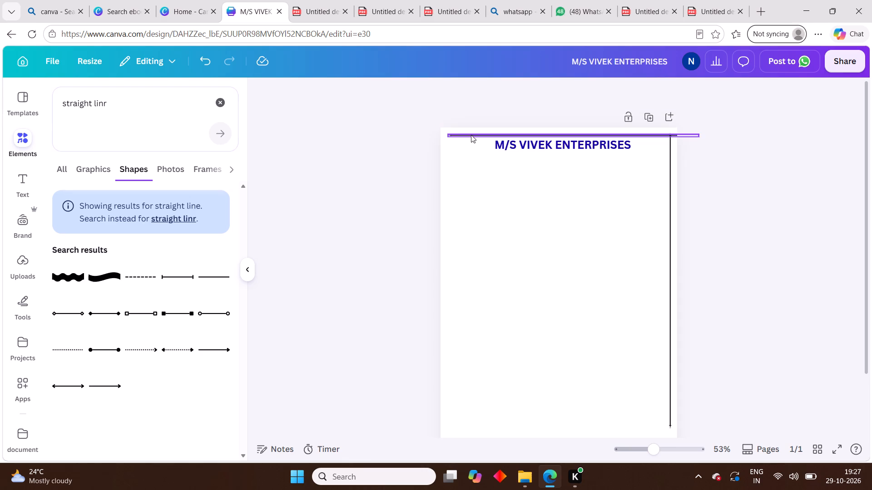
left_click(471, 135)
left_click(592, 161)
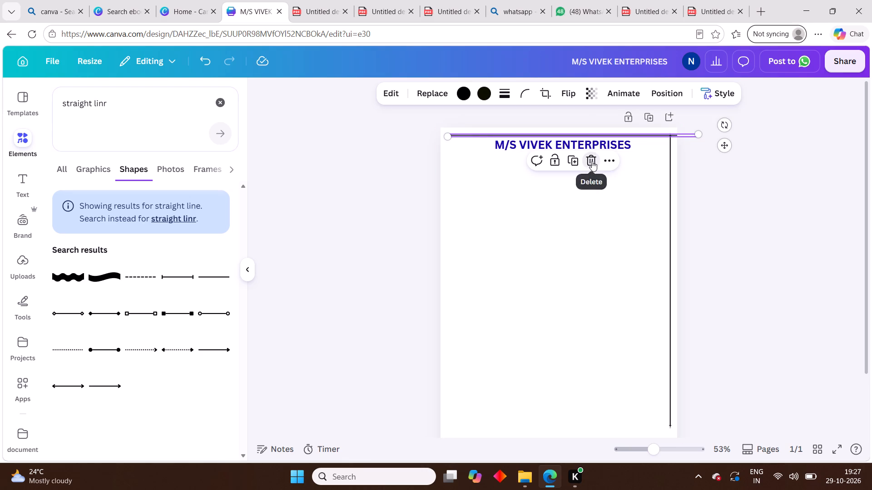
left_click(669, 225)
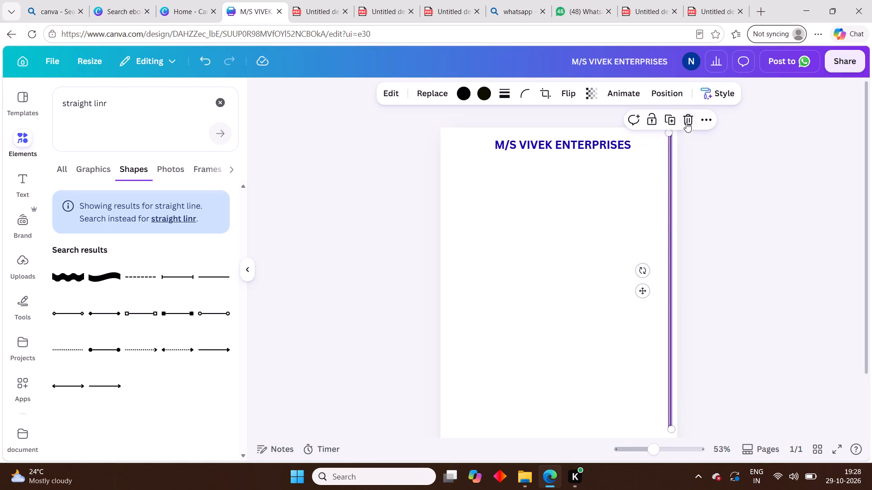
left_click(686, 121)
Add a solid straight line with round dot ends to the page and rotate it to vertical.
scroll(666, 176, "down", 2)
scroll(668, 177, "up", 1)
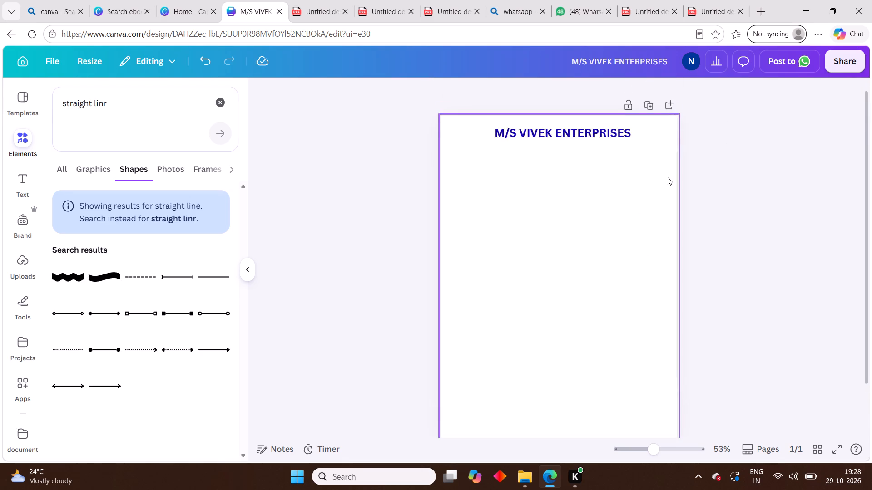
scroll(668, 177, "down", 1)
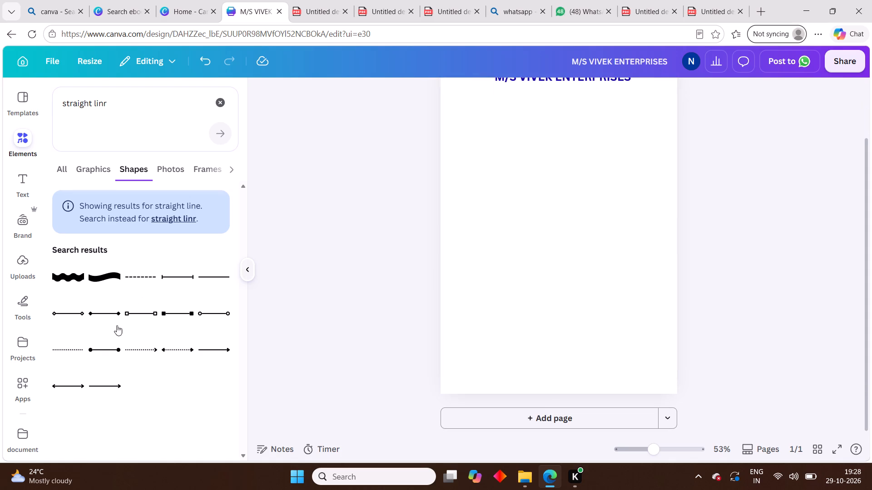
left_click(109, 348)
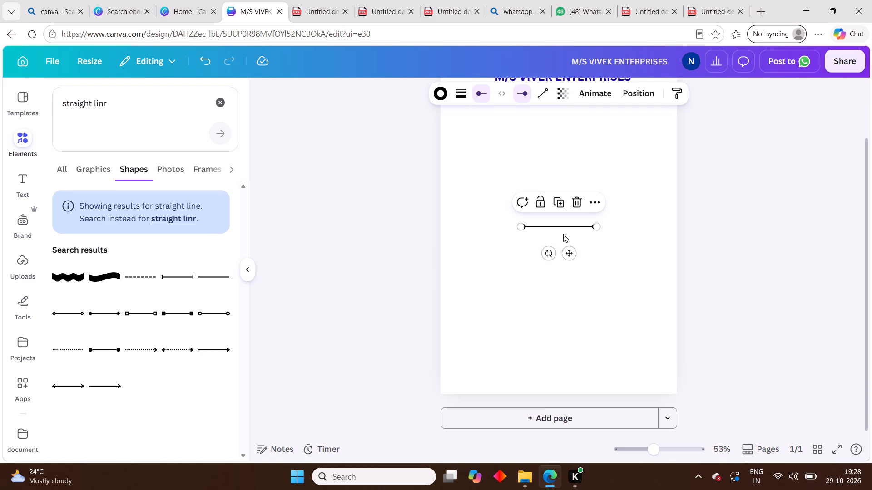
left_click_drag(545, 257, 484, 257)
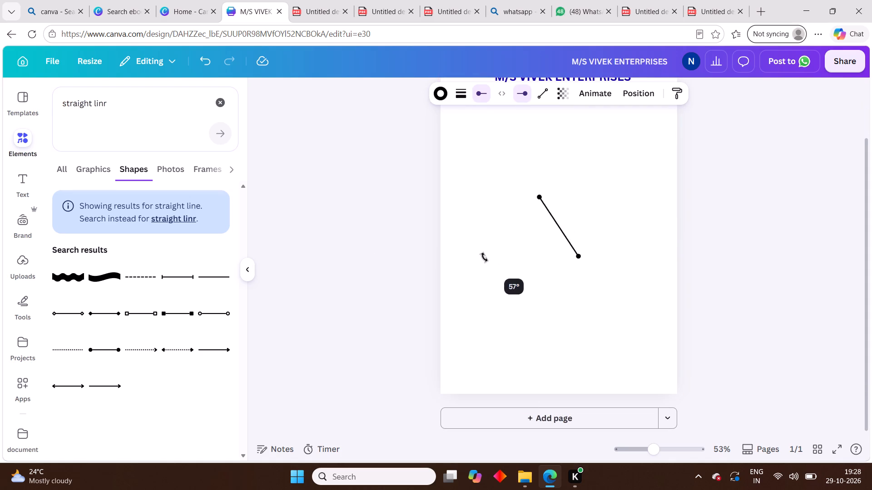
left_click_drag(484, 257, 444, 218)
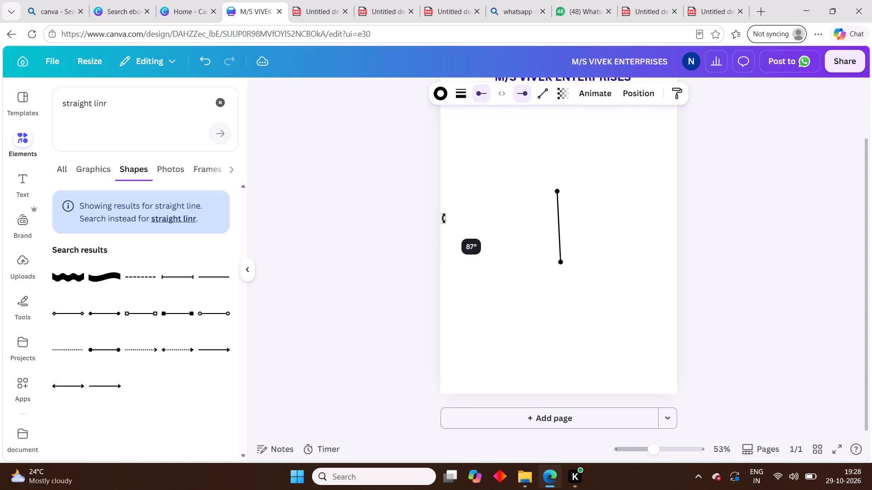
left_click_drag(444, 218, 444, 213)
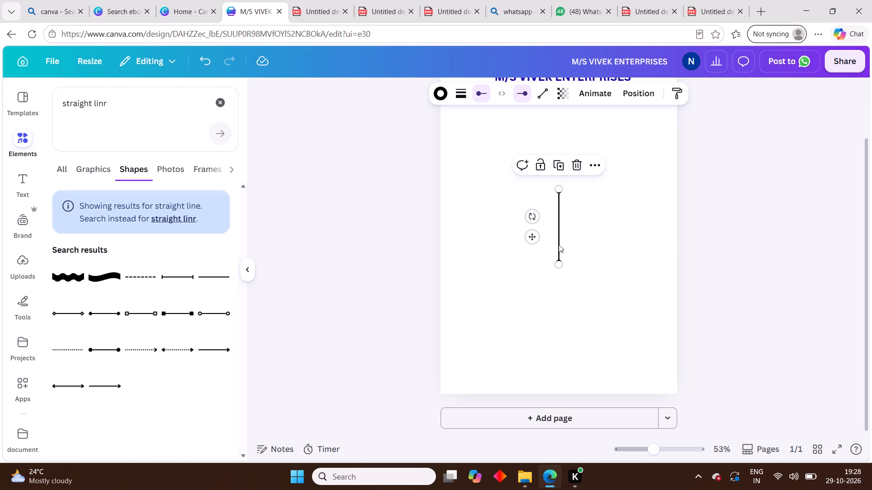
Move the vertical line close to the page's left edge, with its upper end level with the top of the heading.
left_click_drag(559, 245, 476, 179)
scroll(638, 285, "up", 2)
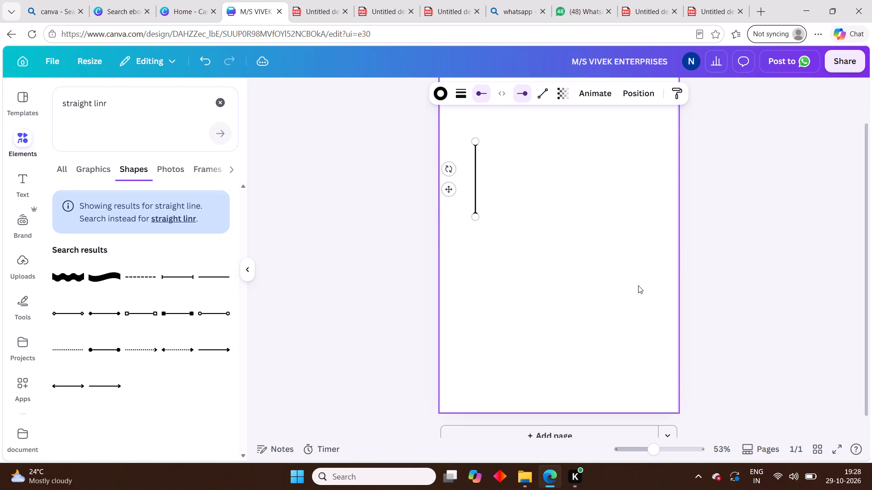
scroll(638, 285, "up", 2)
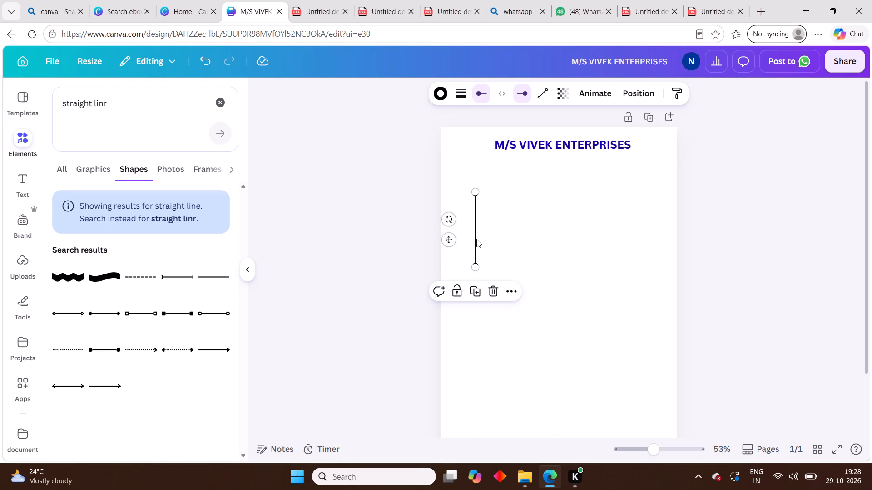
left_click_drag(476, 240, 454, 179)
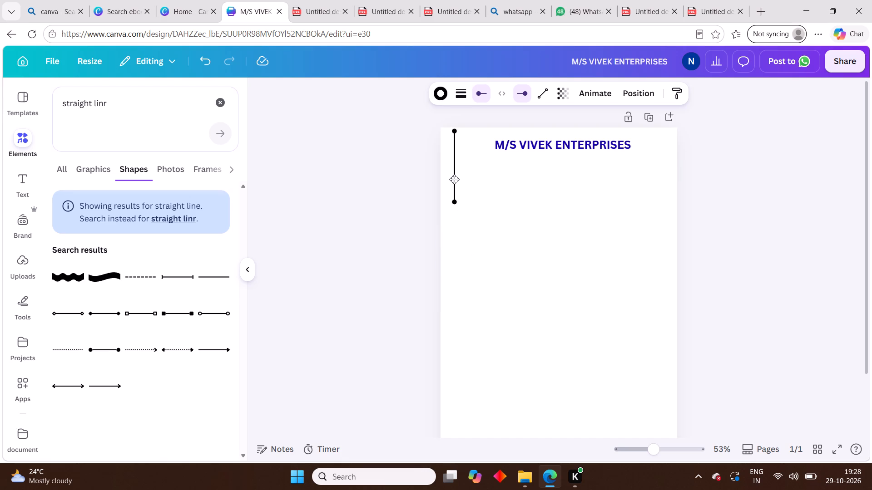
left_click_drag(454, 179, 449, 181)
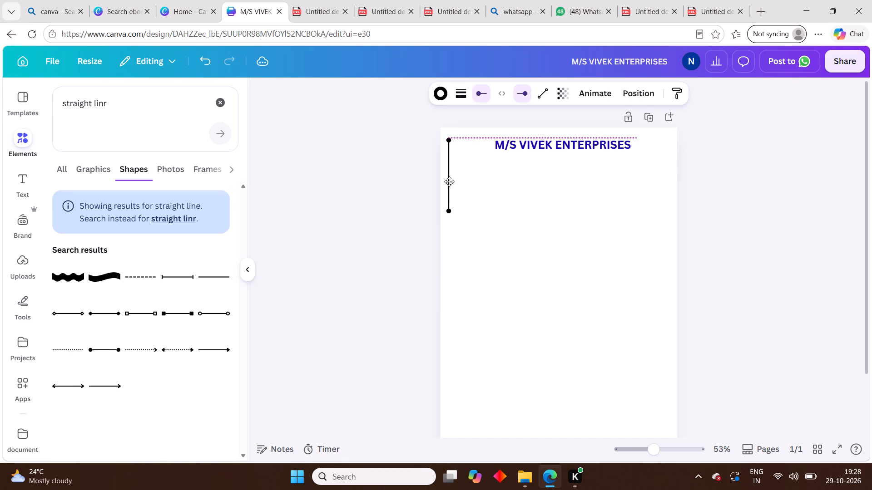
left_click_drag(449, 181, 448, 180)
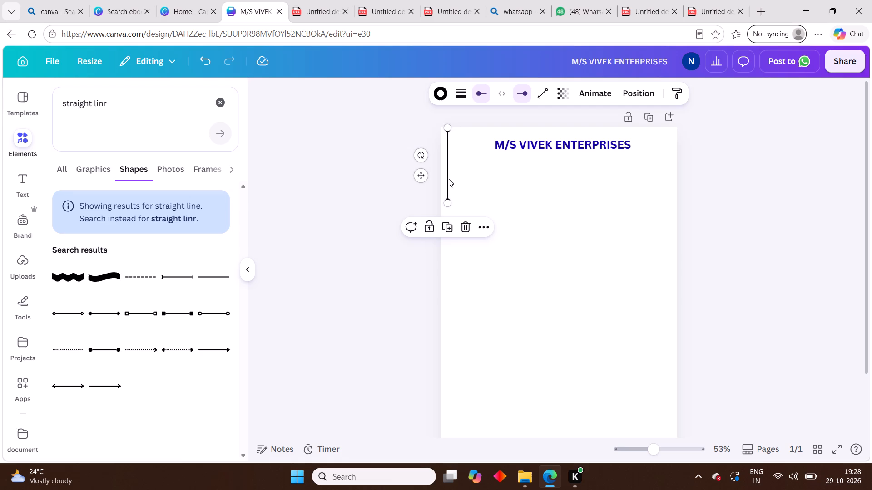
left_click_drag(447, 182, 446, 186)
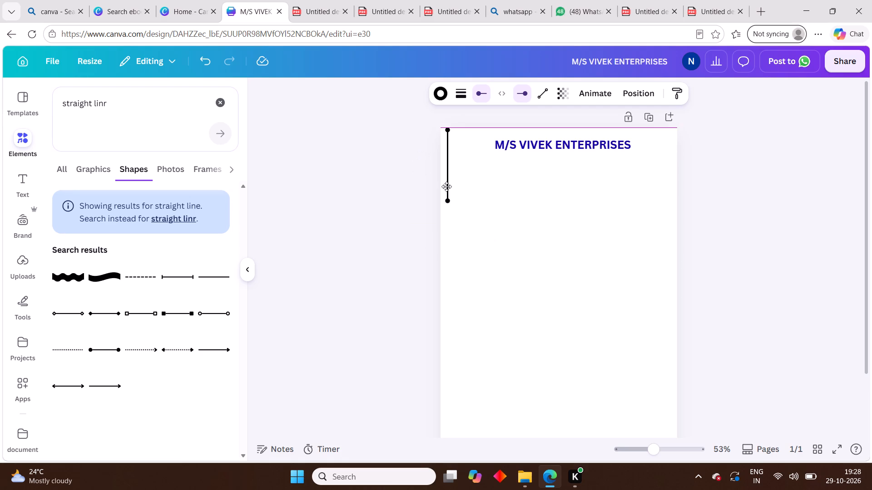
left_click_drag(446, 186, 446, 186)
left_click_drag(446, 186, 446, 187)
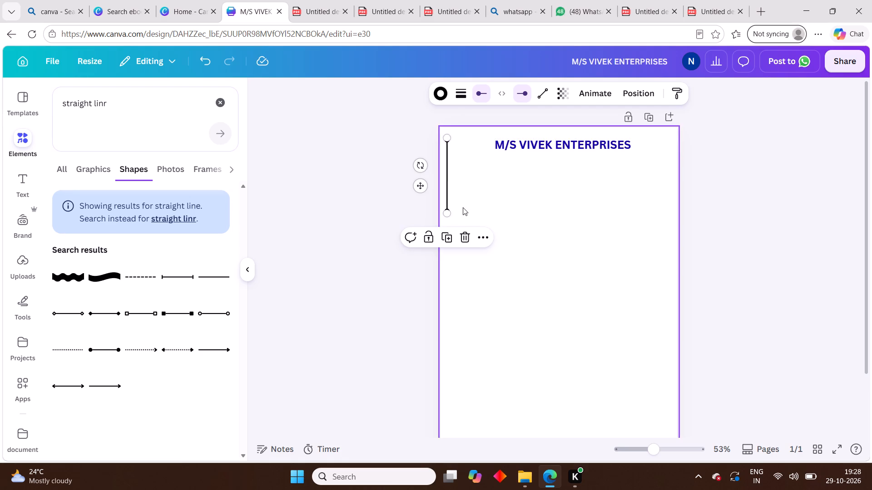
Lengthen the left vertical line from its lower end, keeping it at 90°, to near the bottom of the page.
left_click_drag(449, 214, 448, 238)
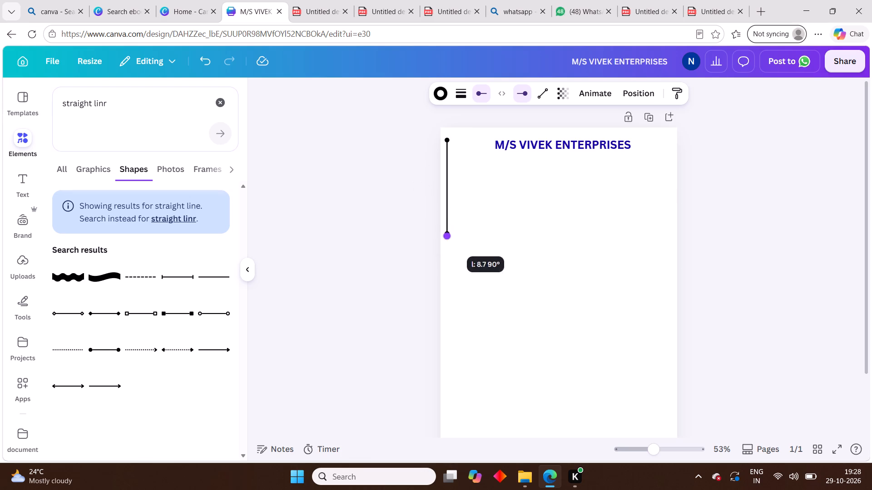
left_click_drag(448, 238, 451, 407)
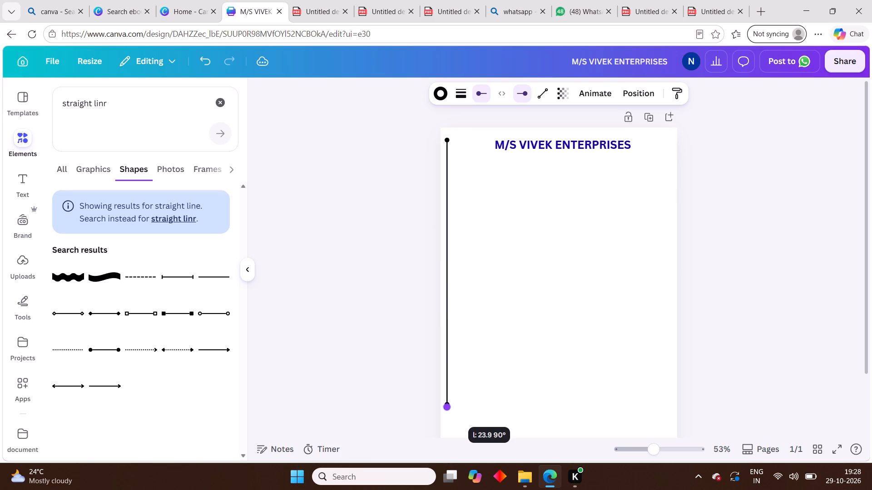
left_click_drag(451, 407, 453, 433)
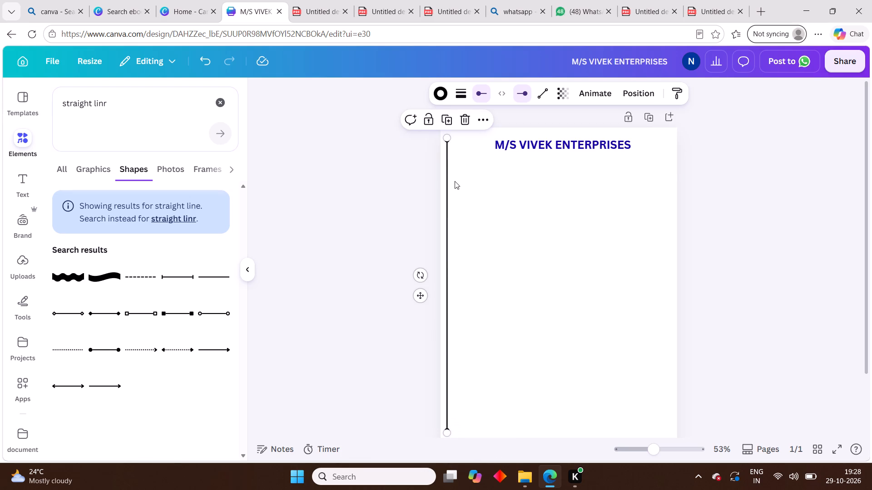
Duplicate the left border line and place the copy near the page's right edge, level with the original.
left_click(448, 189)
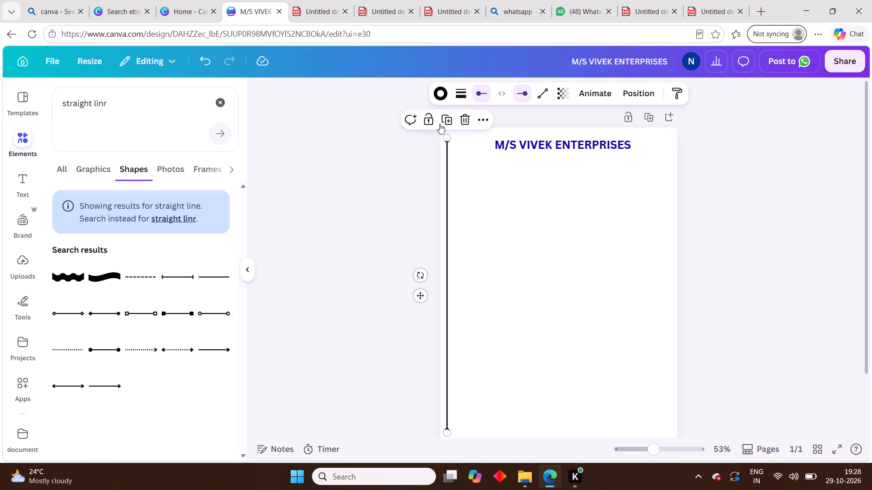
left_click(450, 120)
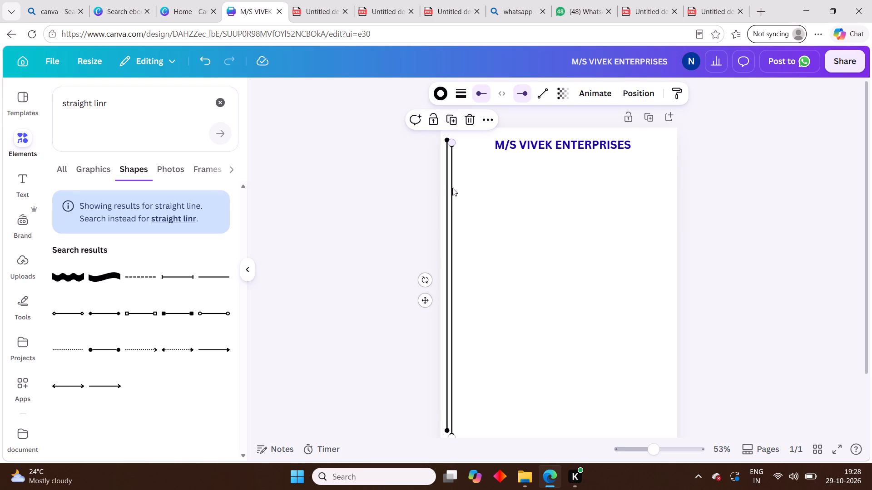
left_click_drag(452, 190, 485, 186)
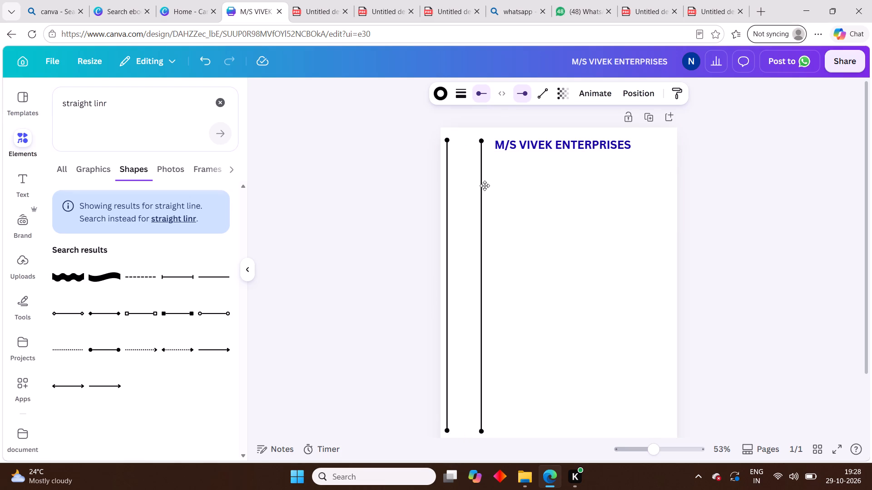
left_click_drag(485, 186, 659, 186)
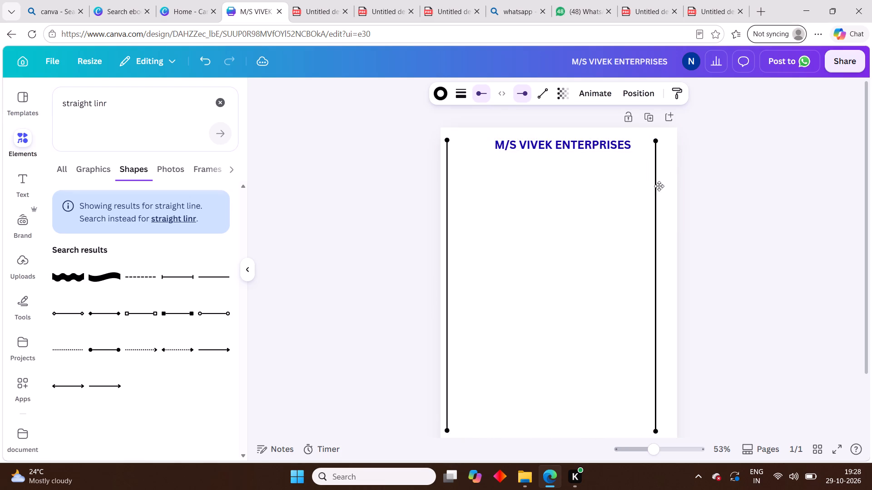
left_click_drag(659, 186, 669, 186)
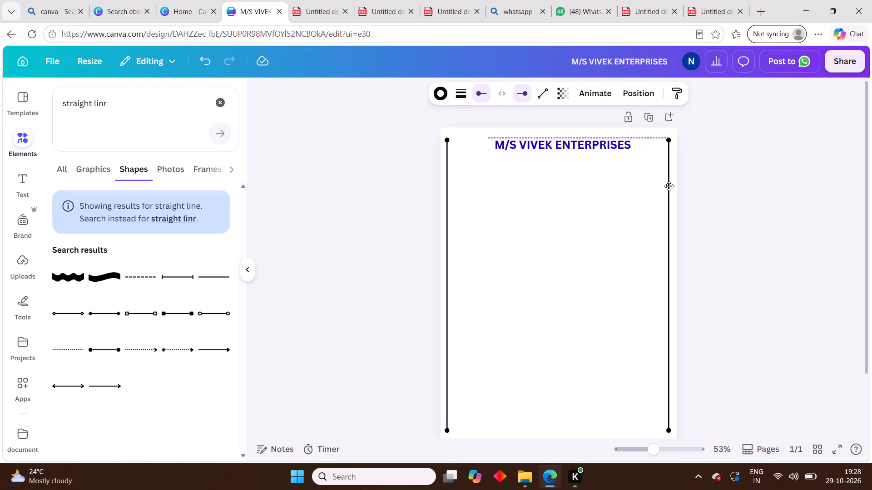
left_click_drag(669, 186, 670, 186)
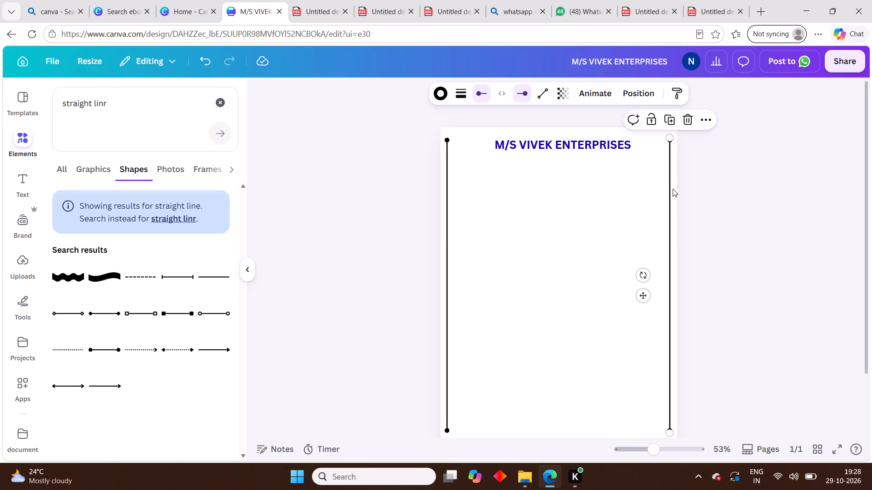
Duplicate the right border line and move the copy inward to below the end of the heading.
left_click(671, 122)
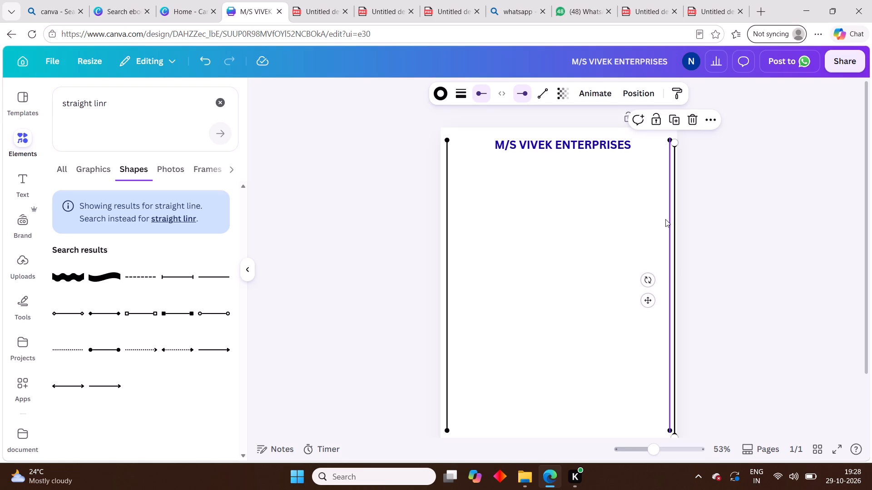
left_click(669, 219)
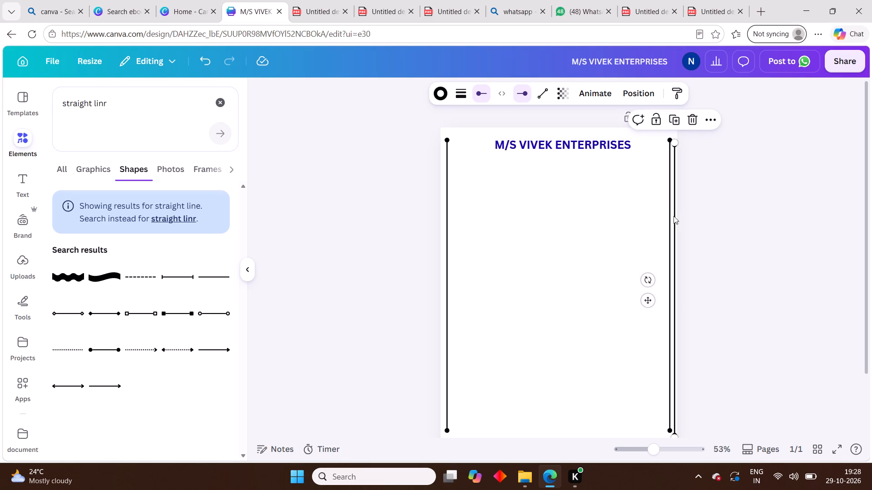
left_click_drag(675, 216, 628, 220)
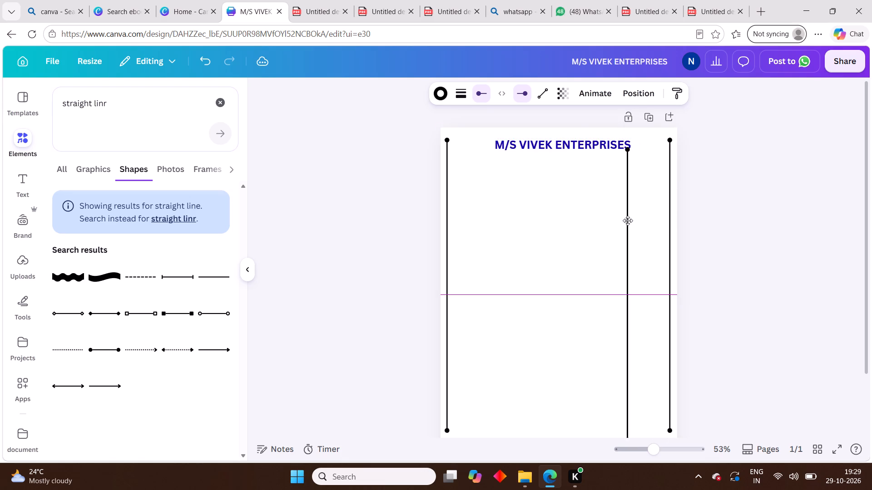
left_click_drag(628, 220, 623, 220)
Shorten the inner vertical line from both ends and place it just below the end of the heading.
left_click_drag(623, 150, 624, 155)
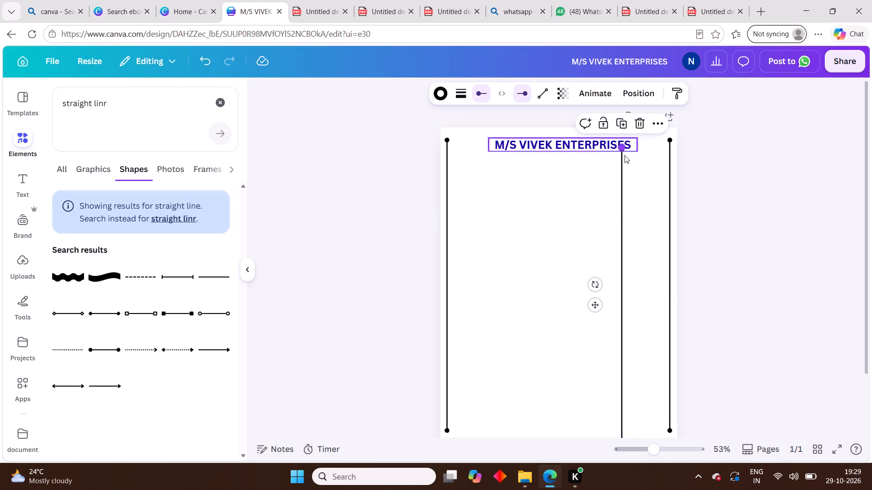
left_click_drag(624, 155, 626, 198)
left_click_drag(622, 263, 624, 261)
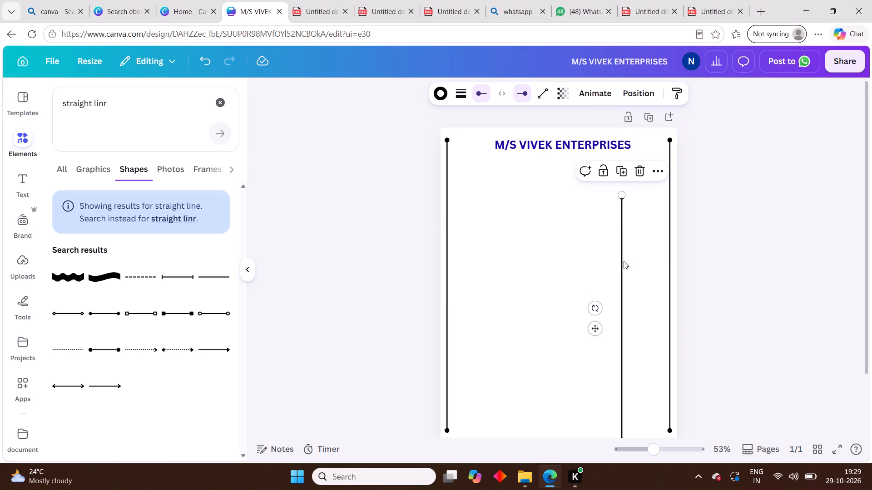
left_click_drag(624, 261, 619, 226)
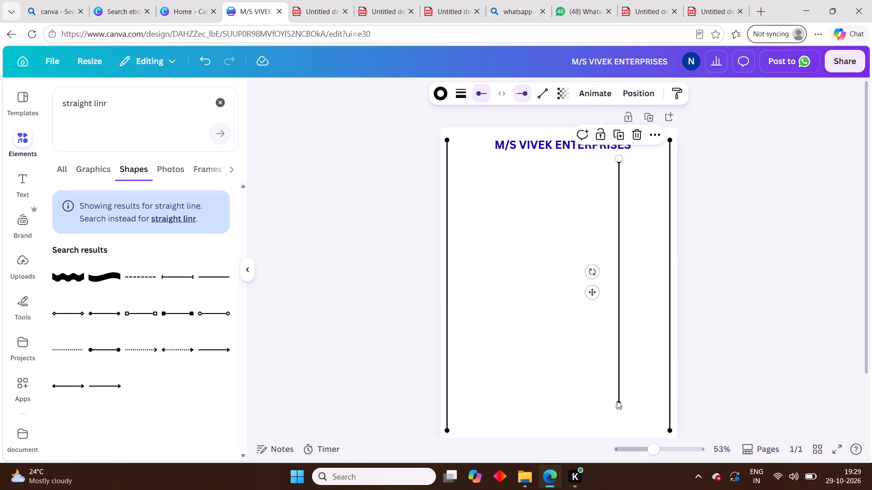
left_click_drag(618, 403, 617, 397)
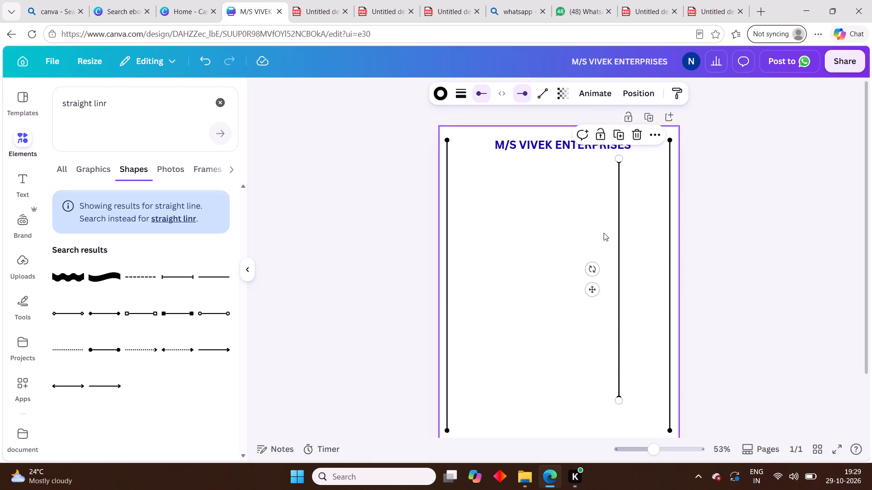
Rotate the inner vertical line to horizontal, trimming its lower end slightly so it spans the gap between the side borders.
left_click_drag(593, 267, 573, 188)
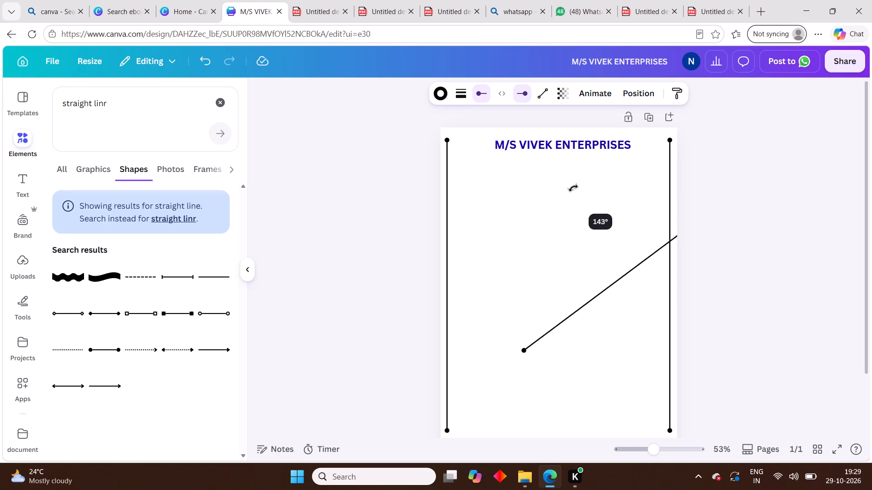
left_click_drag(573, 188, 566, 264)
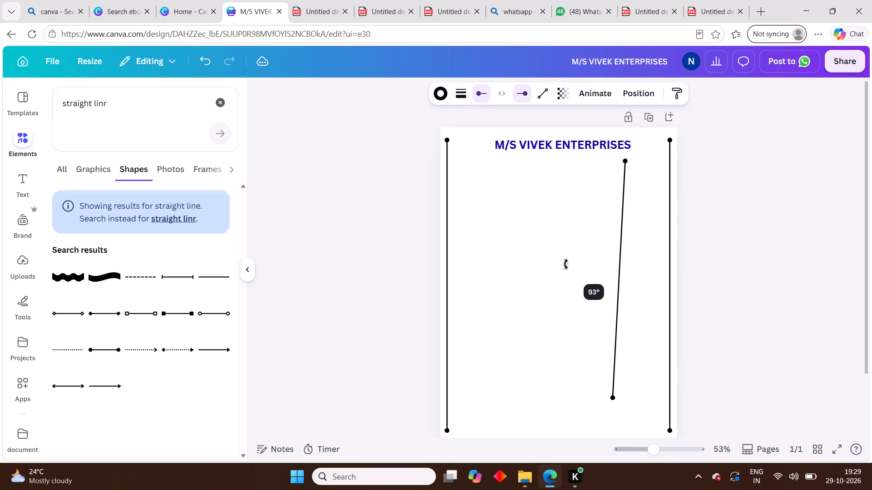
left_click_drag(566, 264, 568, 266)
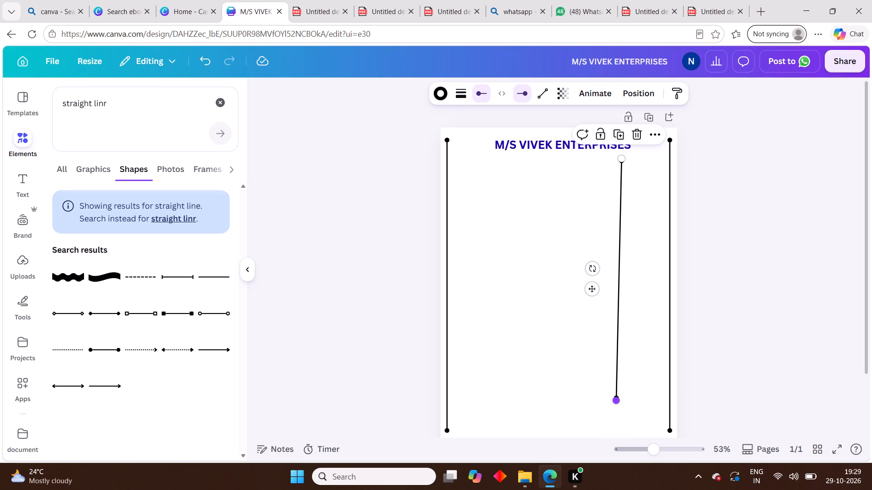
left_click_drag(619, 400, 619, 383)
left_click_drag(595, 262, 595, 262)
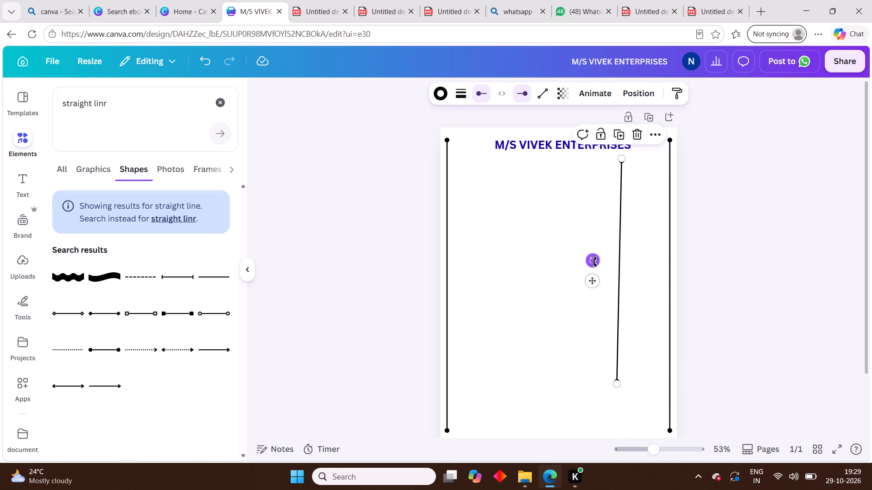
left_click_drag(595, 262, 614, 175)
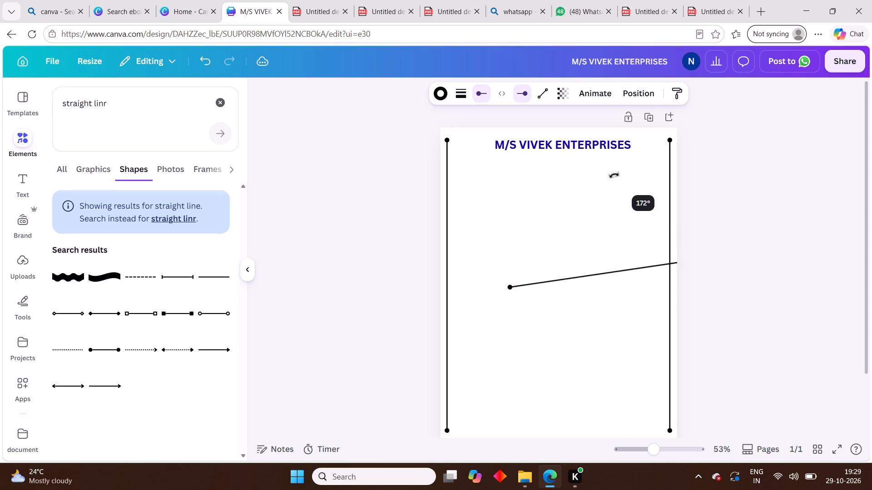
left_click_drag(614, 175, 629, 185)
Move the horizontal line above the heading so it joins the upper ends of the left and right border lines.
left_click_drag(639, 269, 610, 249)
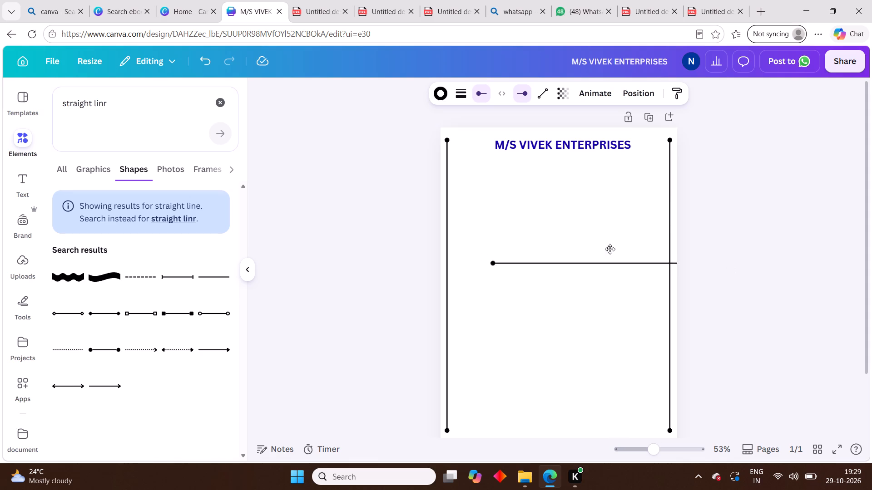
left_click_drag(610, 249, 584, 144)
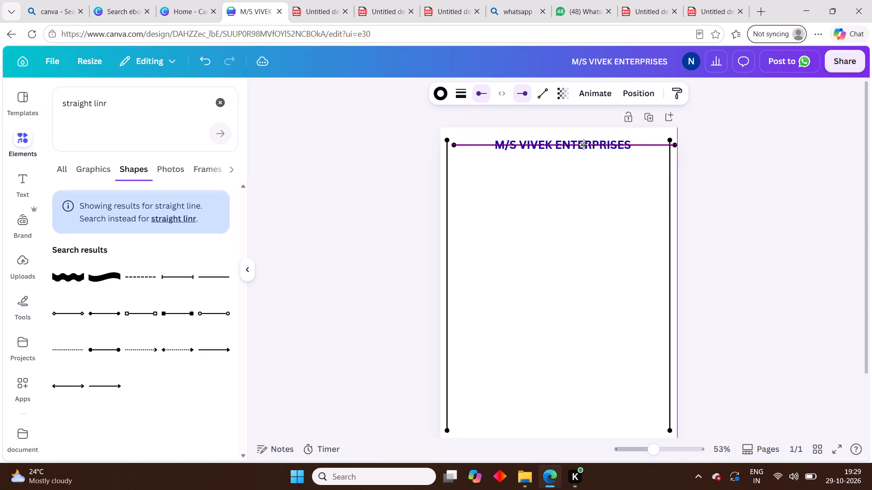
left_click_drag(584, 144, 577, 139)
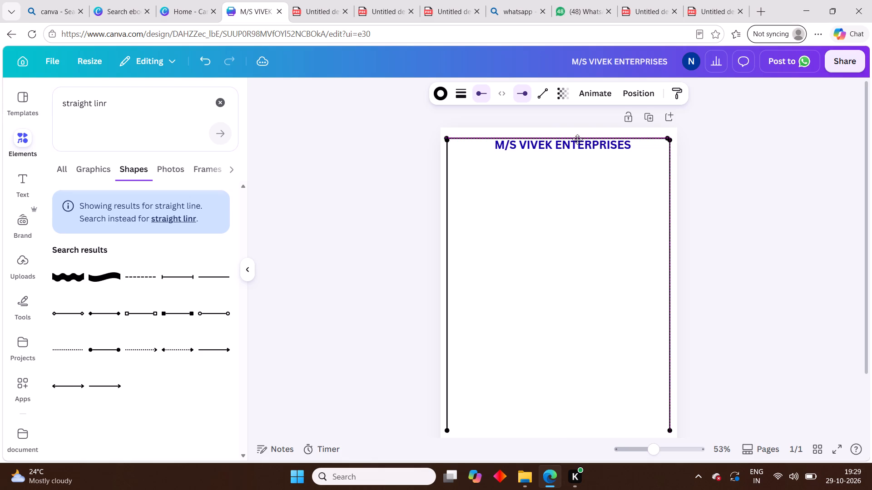
left_click_drag(577, 139, 578, 138)
left_click_drag(578, 138, 581, 137)
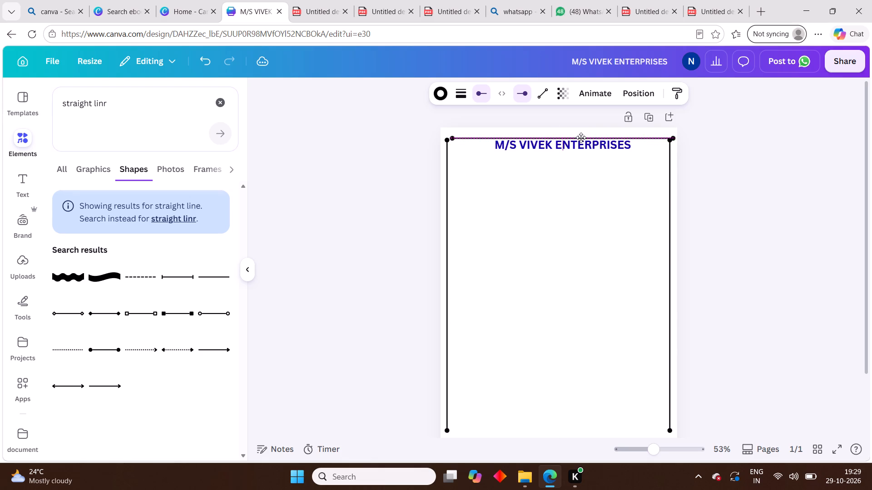
left_click_drag(581, 137, 580, 138)
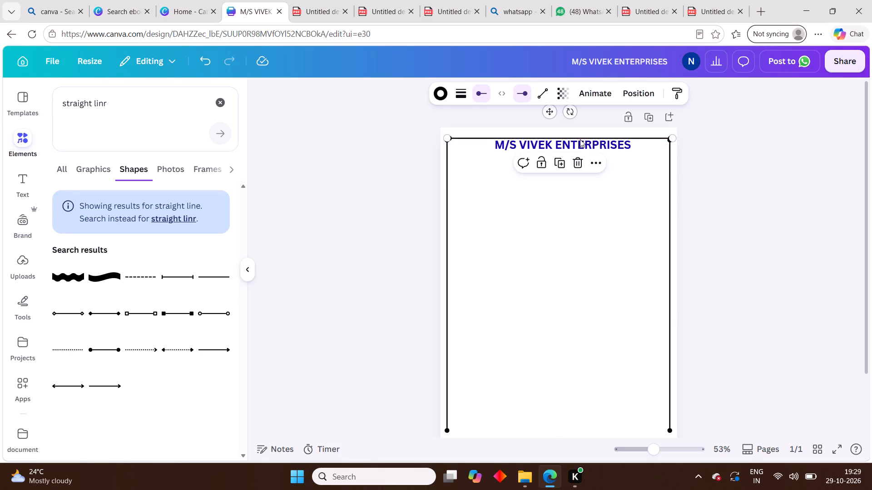
left_click(725, 190)
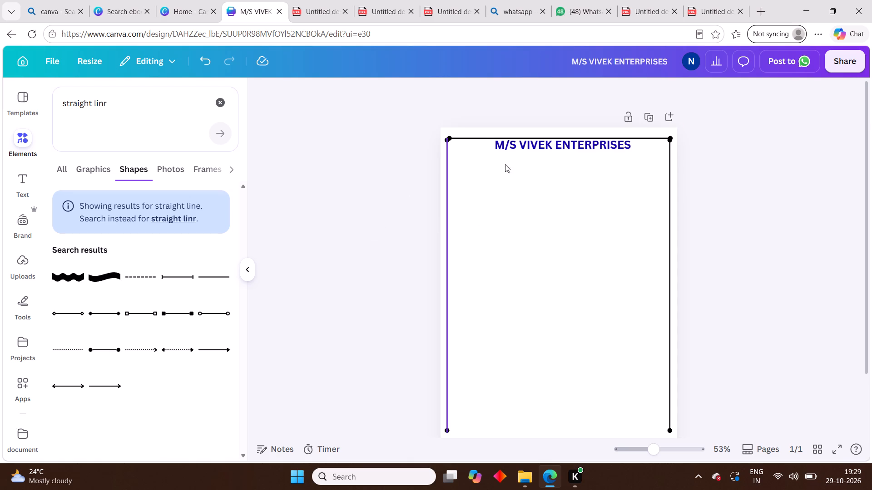
Adjust the top border line's left end to meet the left border, at a length of about 19.9 and -180°.
left_click(471, 137)
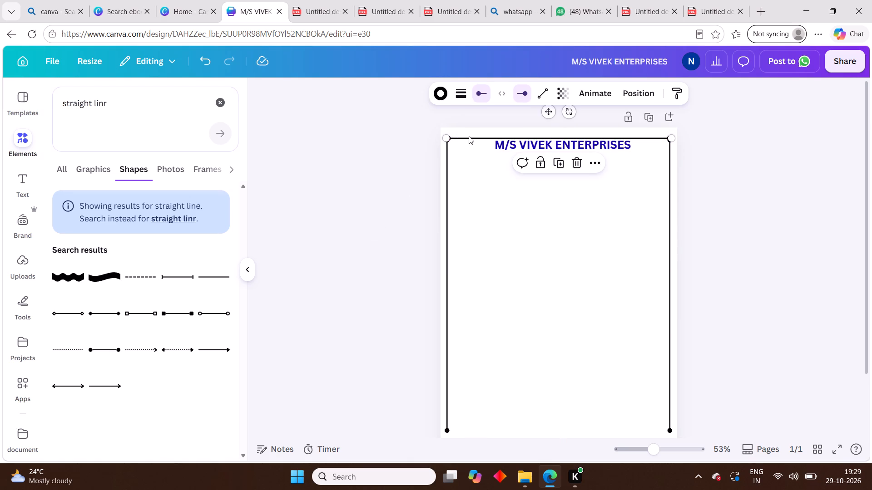
left_click(448, 138)
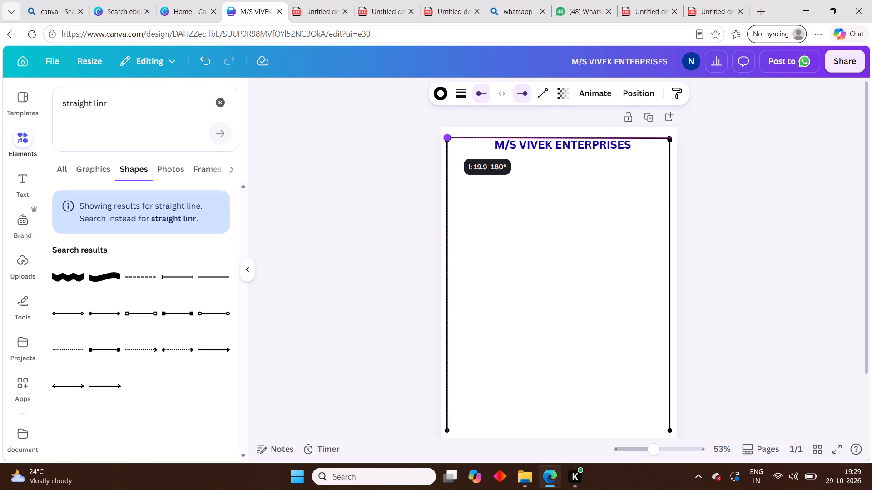
left_click(416, 163)
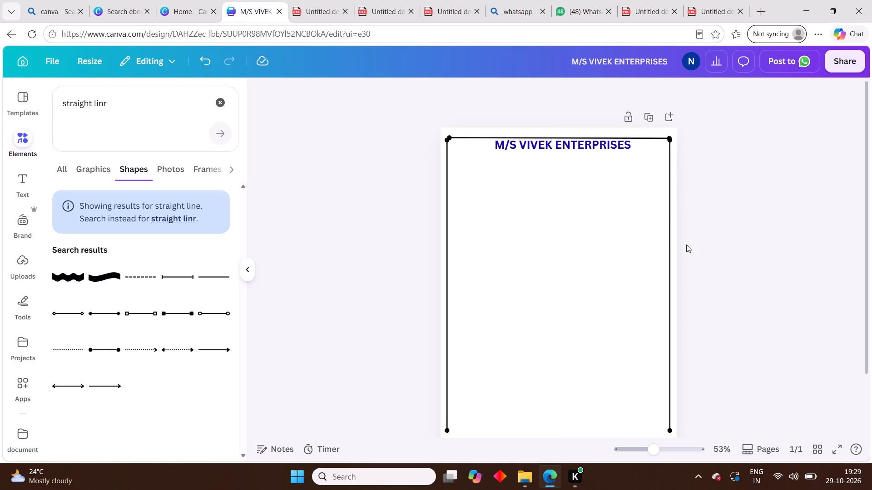
Duplicate the top border line and place the copy across the lower ends of the side borders to close the frame.
left_click(659, 137)
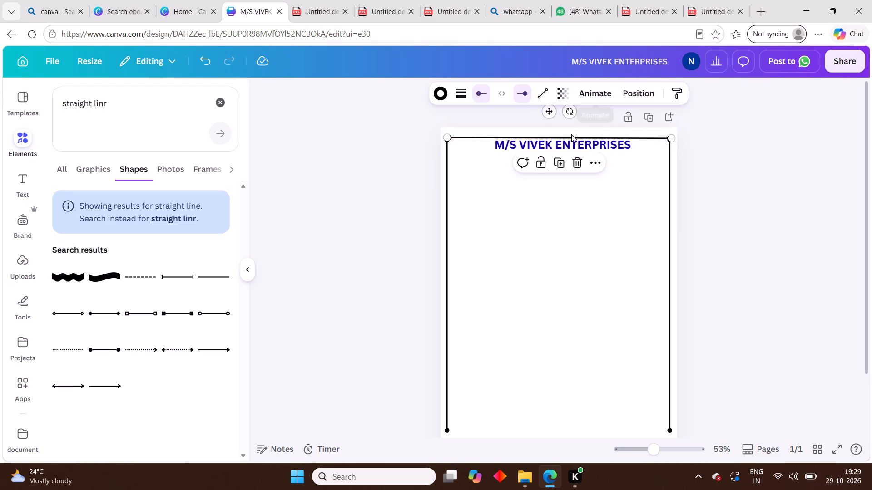
left_click(558, 161)
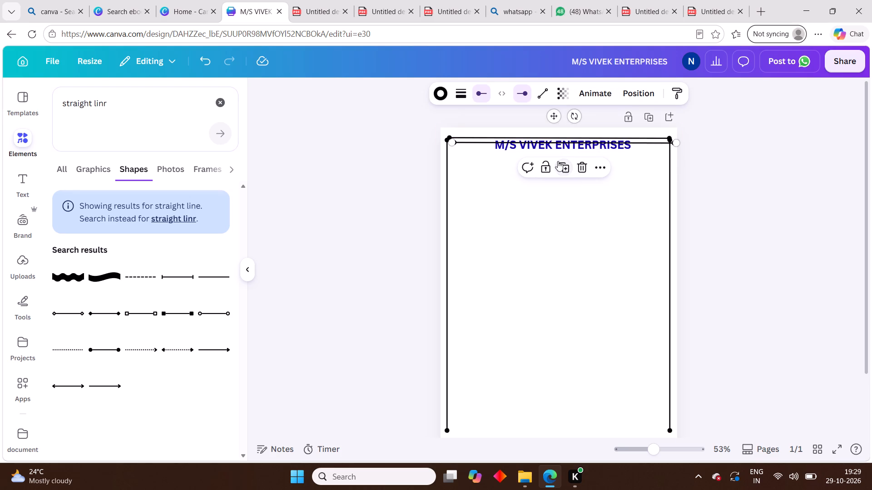
left_click_drag(651, 142, 655, 161)
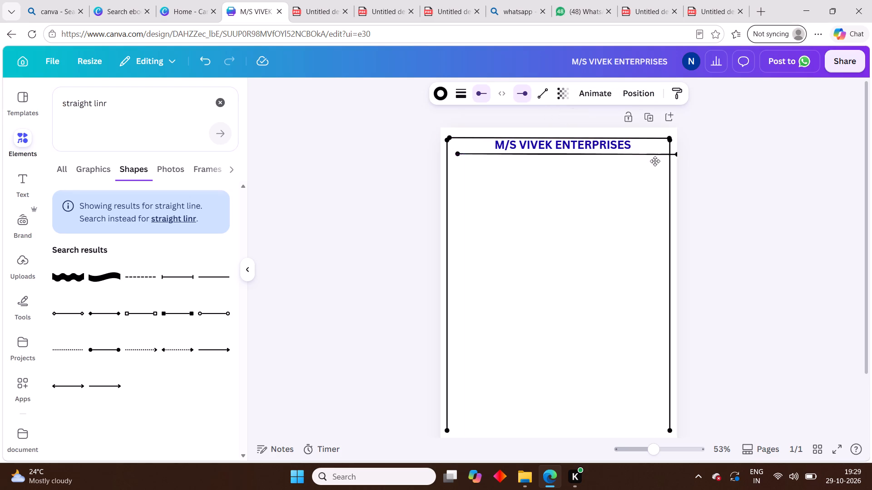
left_click_drag(655, 161, 651, 413)
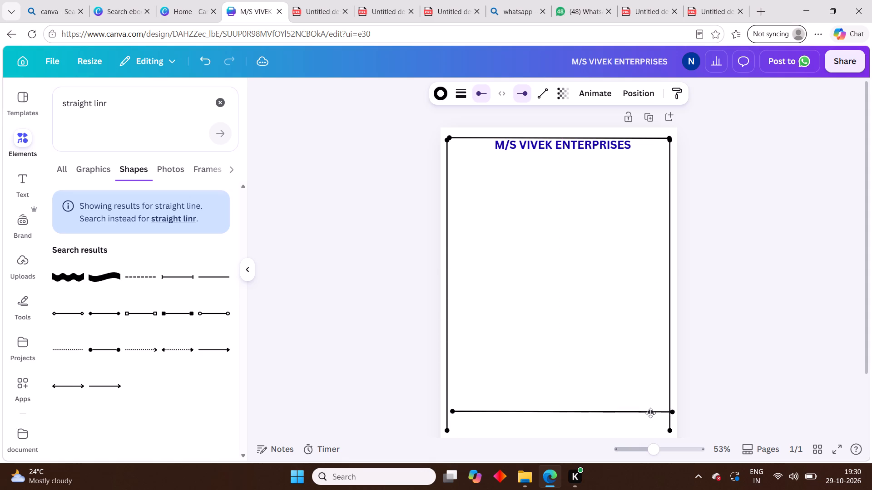
left_click_drag(651, 413, 646, 428)
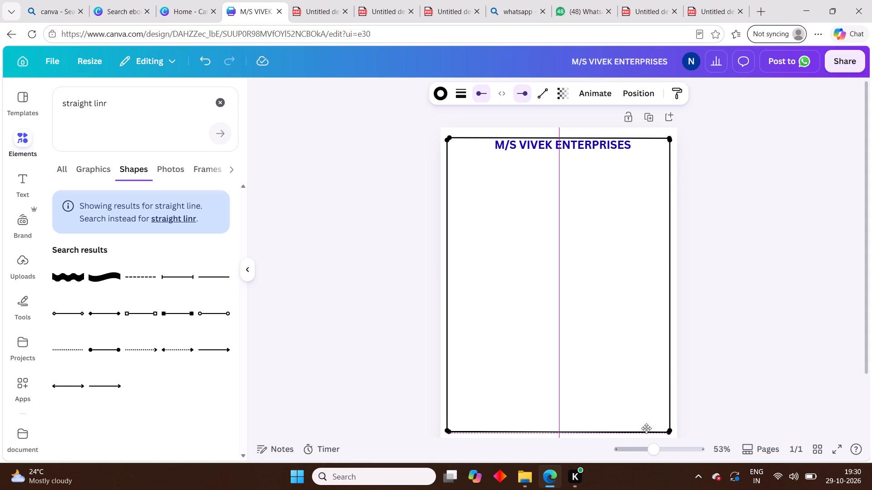
left_click_drag(646, 428, 646, 430)
left_click_drag(646, 430, 646, 430)
left_click(325, 324)
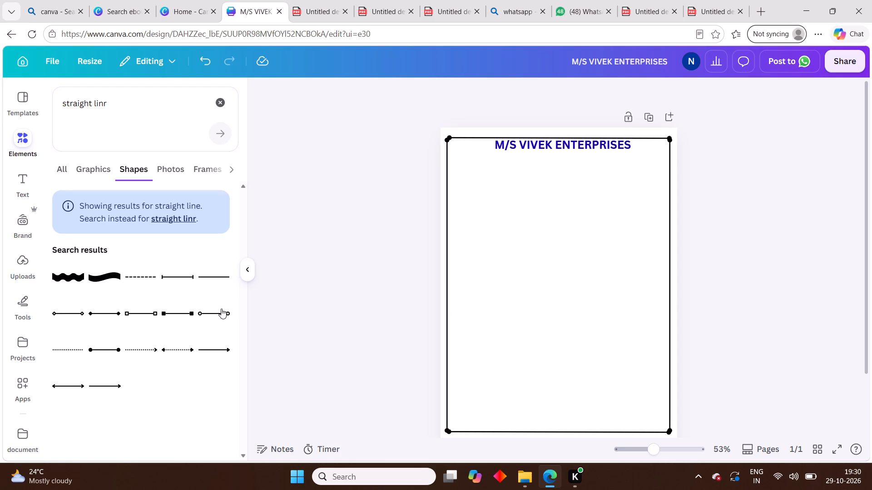
Move the M/S VIVEK ENTERPRISES heading down slightly so it sits clear of the top border line.
left_click(571, 146)
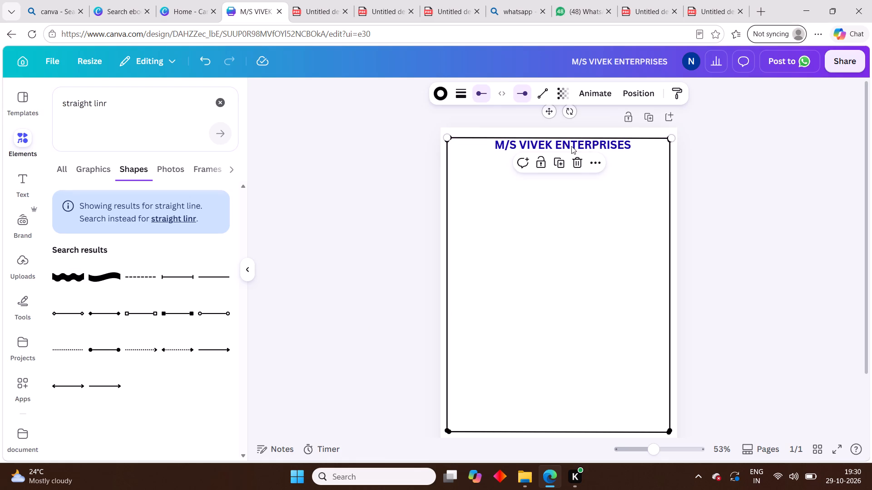
left_click(592, 146)
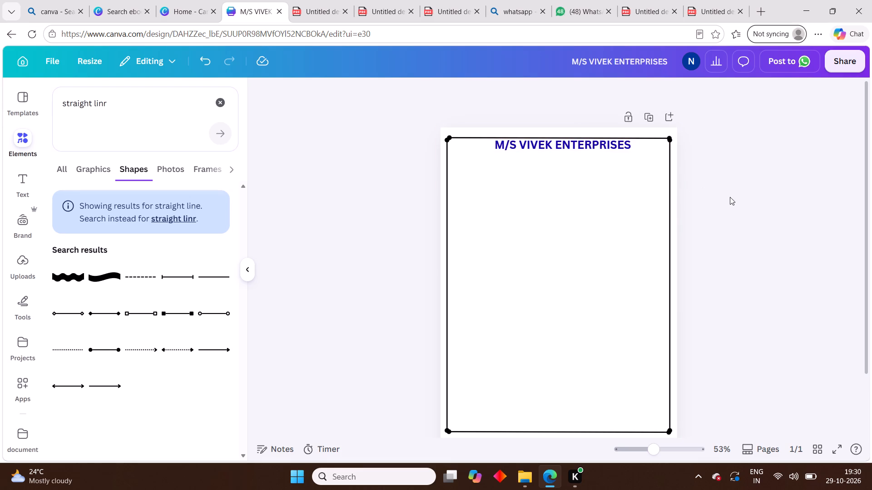
left_click(730, 197)
left_click(596, 147)
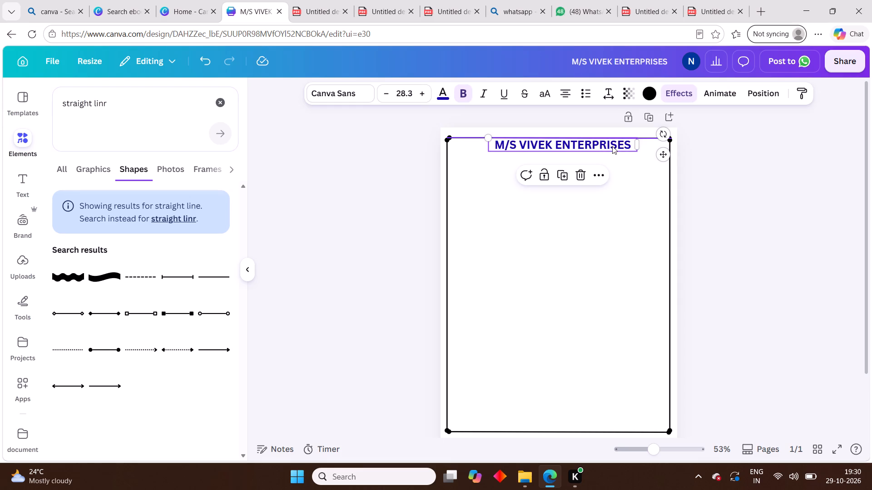
left_click_drag(594, 141, 594, 150)
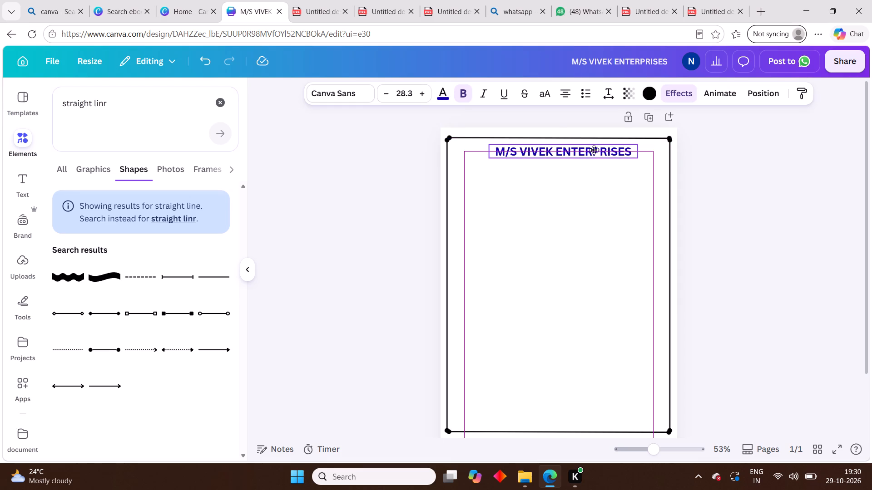
left_click_drag(594, 150, 596, 145)
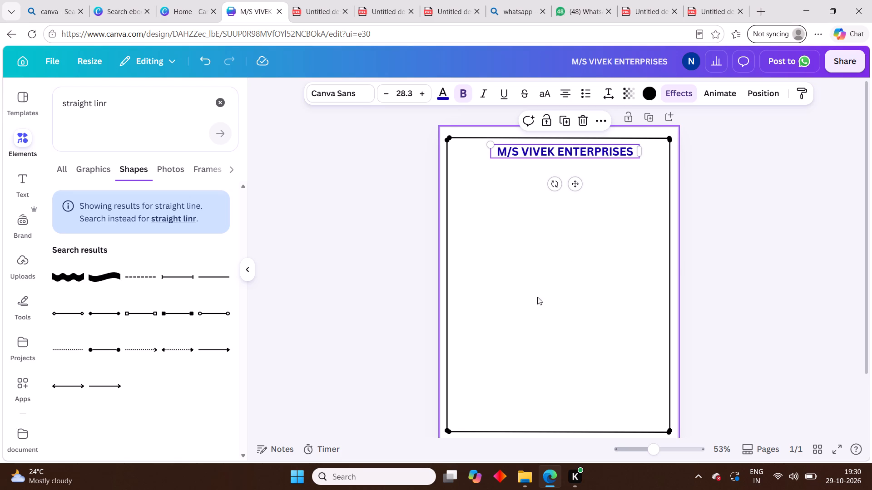
Shrink the heading to font size 22.7 and reposition it near the page's horizontal centre, just below the top border line.
scroll(522, 306, "left", 2)
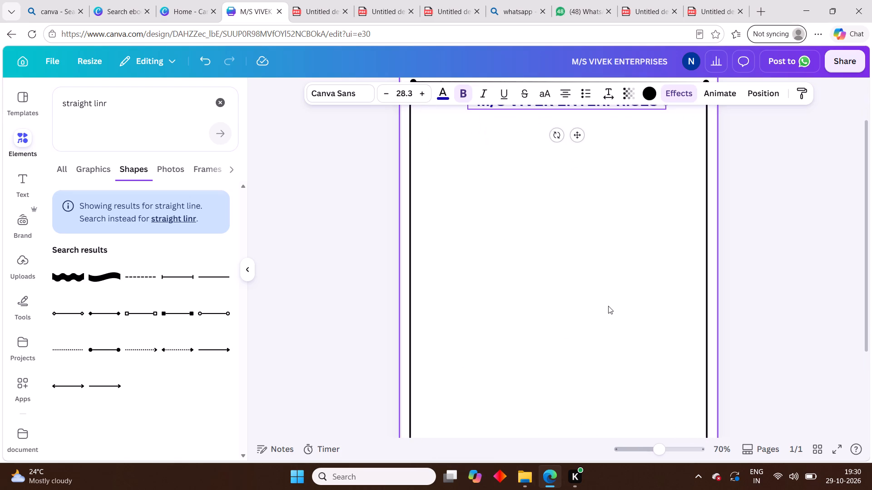
scroll(608, 306, "up", 2)
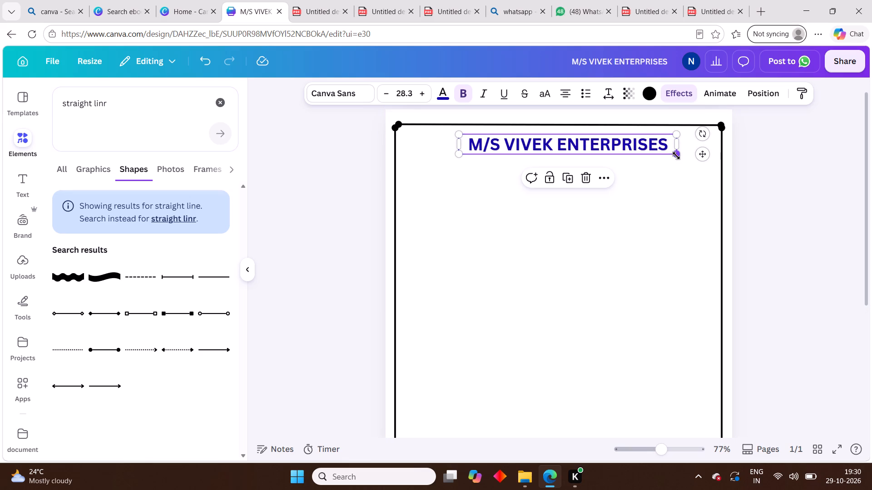
left_click_drag(676, 157, 634, 151)
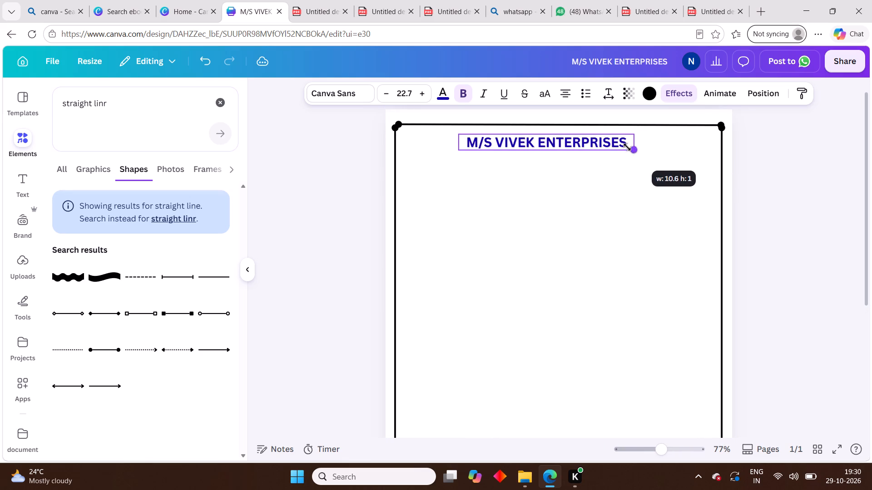
left_click_drag(578, 140, 590, 136)
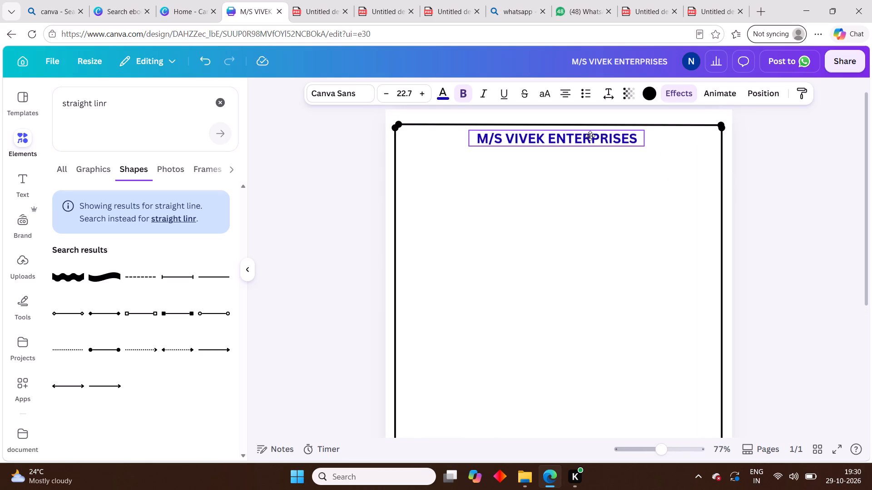
Nudge the M/S VIVEK ENTERPRISES heading slightly up and right to centre it just below the top border line.
left_click_drag(590, 136, 592, 136)
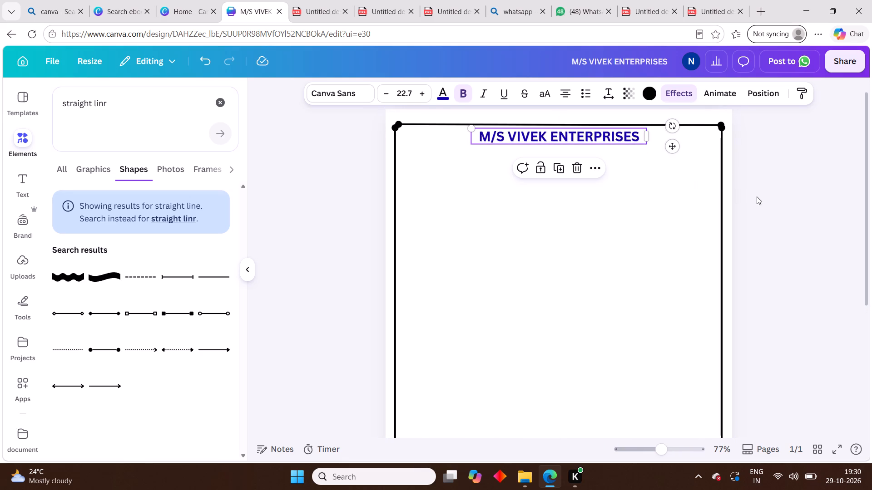
left_click(763, 198)
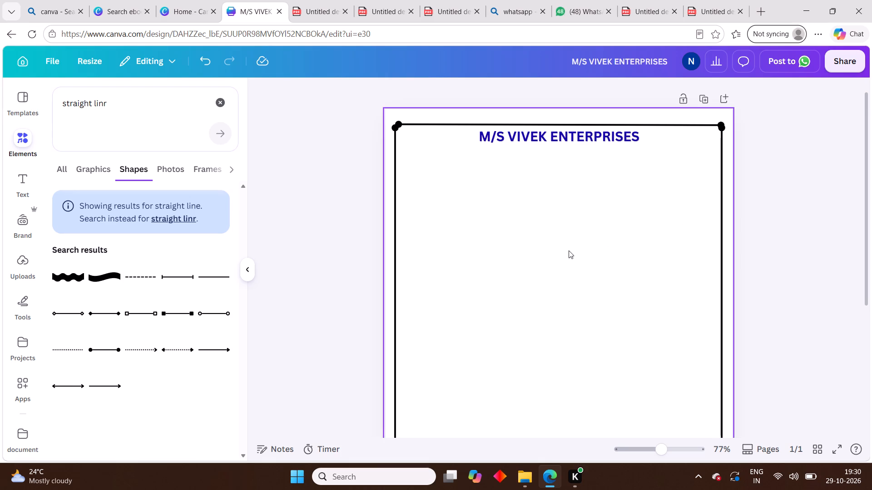
Add a subheading text box in the middle of the page, widen it, and enter DEALS as its text.
left_click(15, 178)
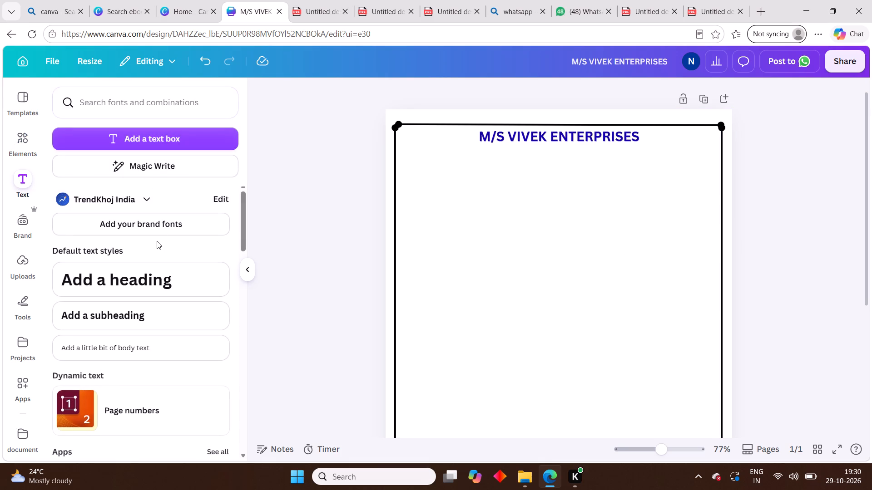
left_click(140, 312)
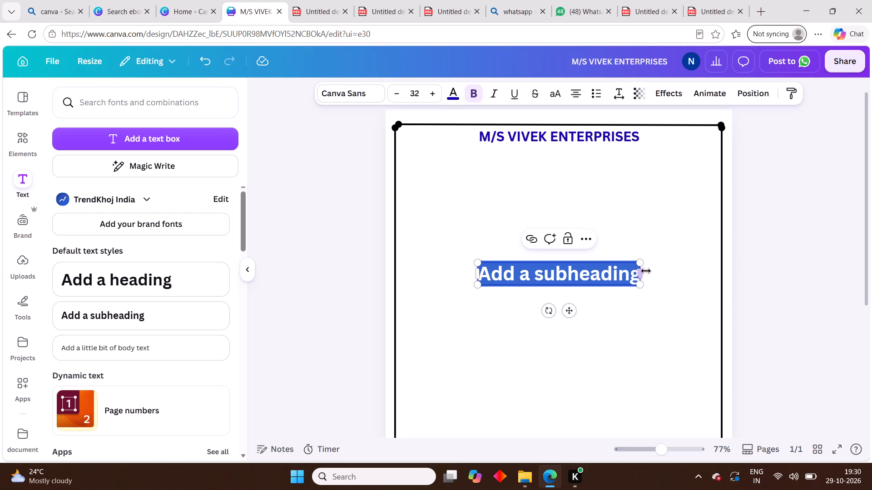
left_click_drag(640, 272, 704, 266)
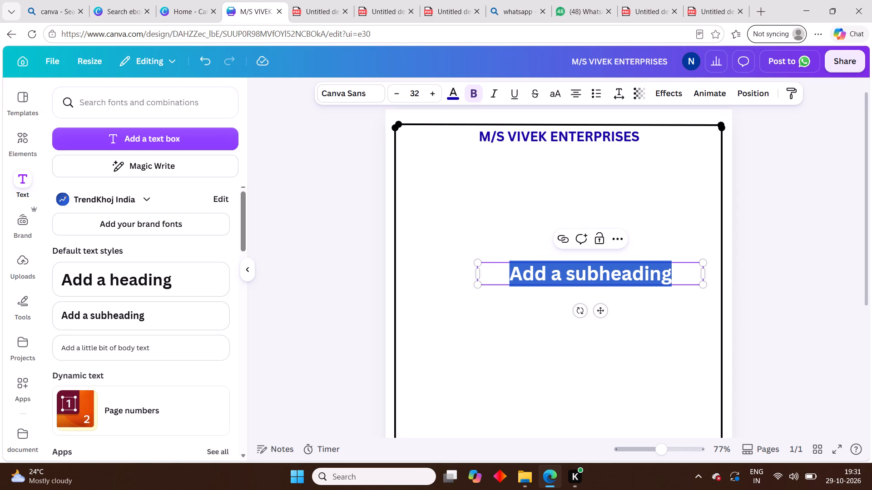
type("DEAL")
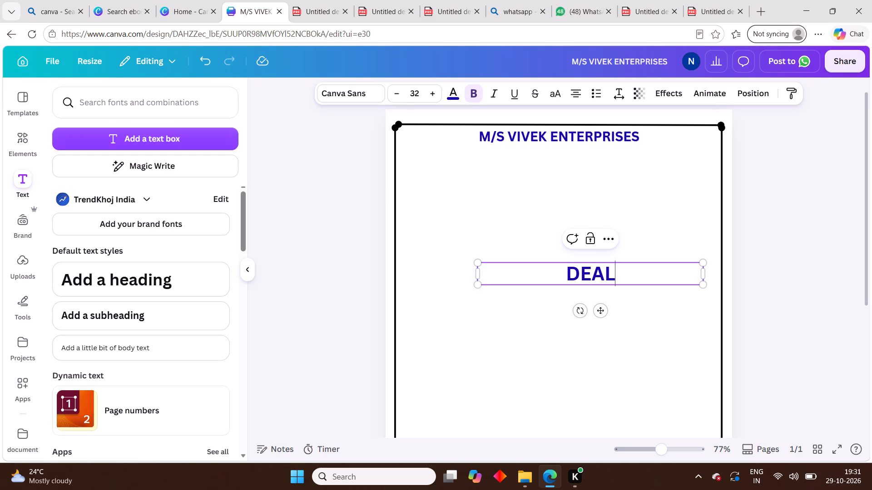
key("s")
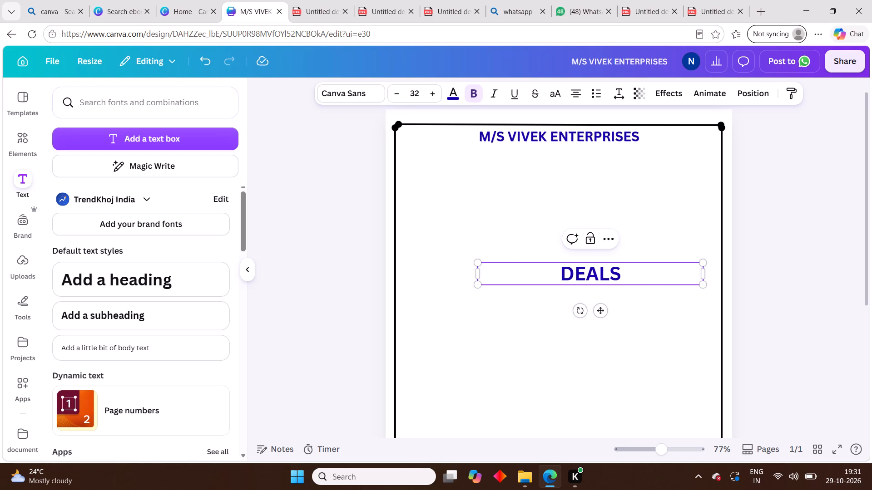
key("space")
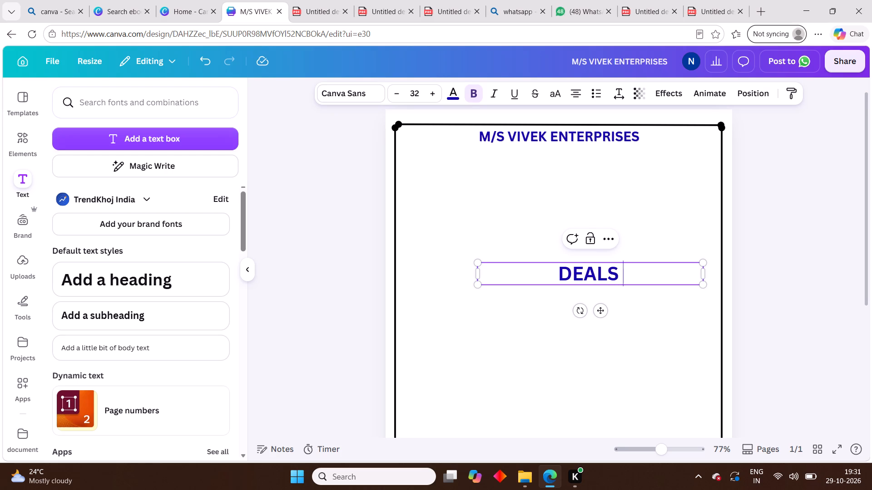
Change the DEALS subheading's text colour to the near-black navy from the TrendKhoj India brand palette.
left_click(450, 92)
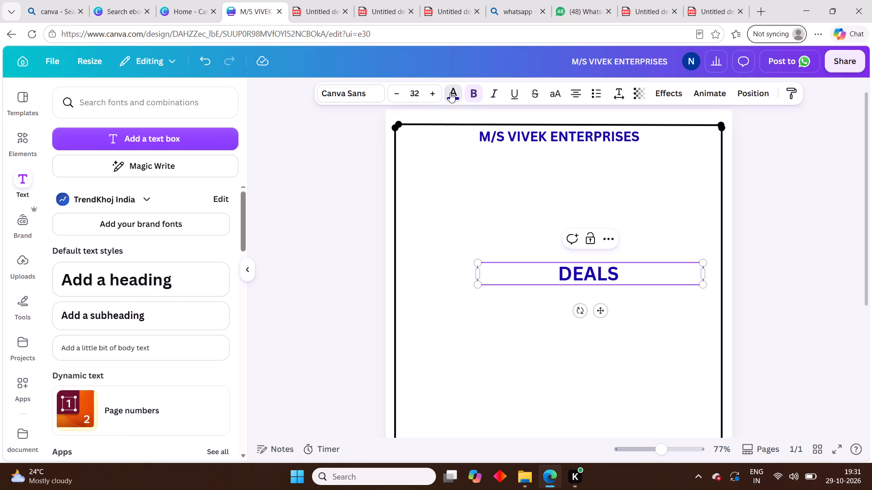
left_click(454, 95)
left_click(454, 94)
left_click(584, 270)
left_click(309, 238)
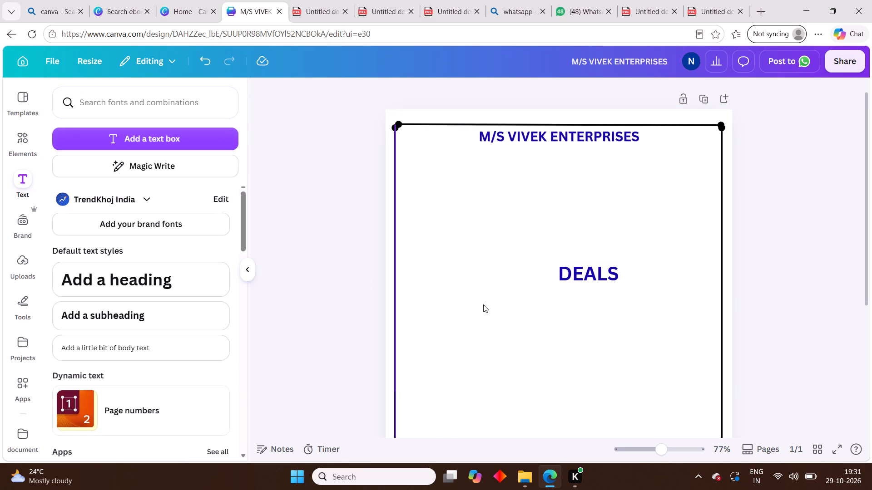
left_click(586, 277)
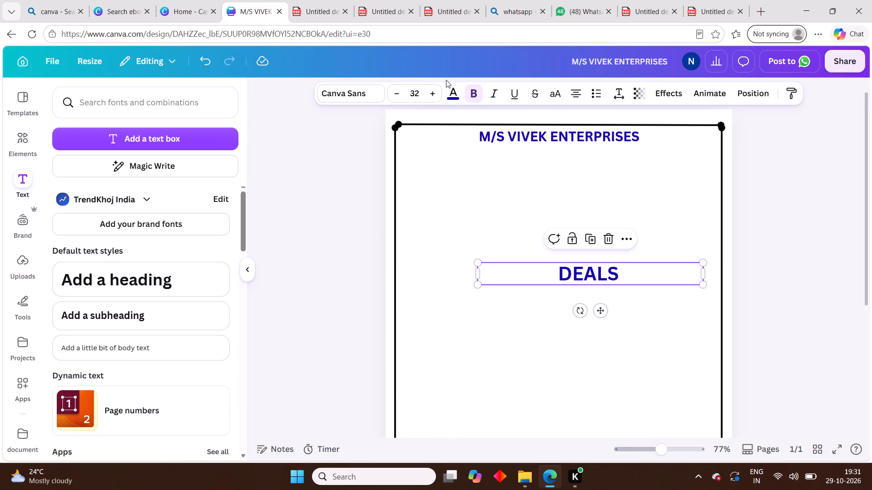
left_click(454, 93)
left_click(108, 292)
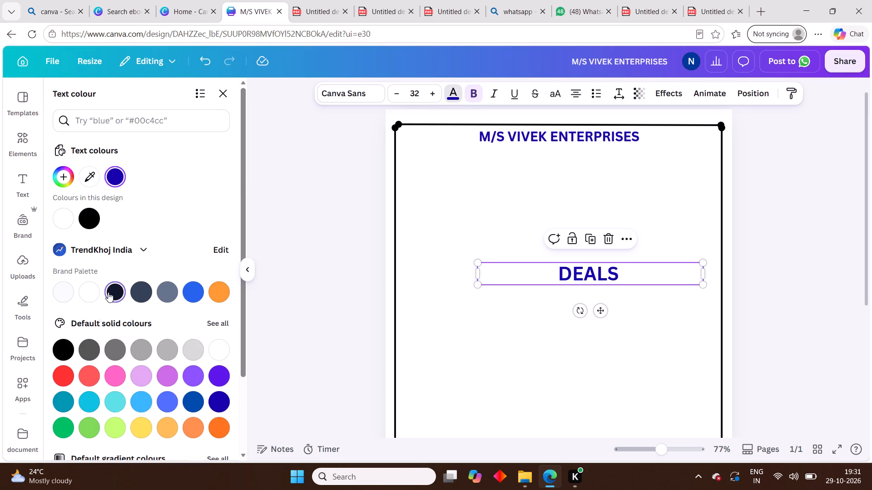
Extend the subheading text to read DEALS IN: POWER PRESS.
left_click(628, 277)
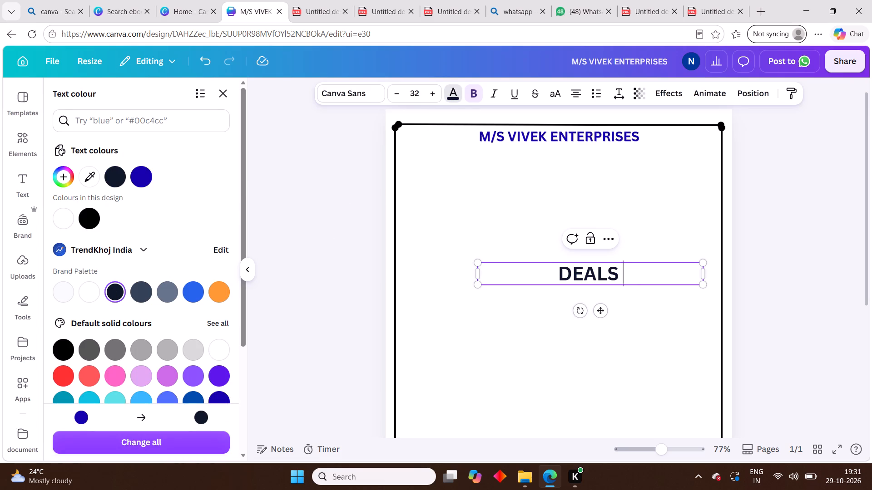
type("IM")
key("BackSpace")
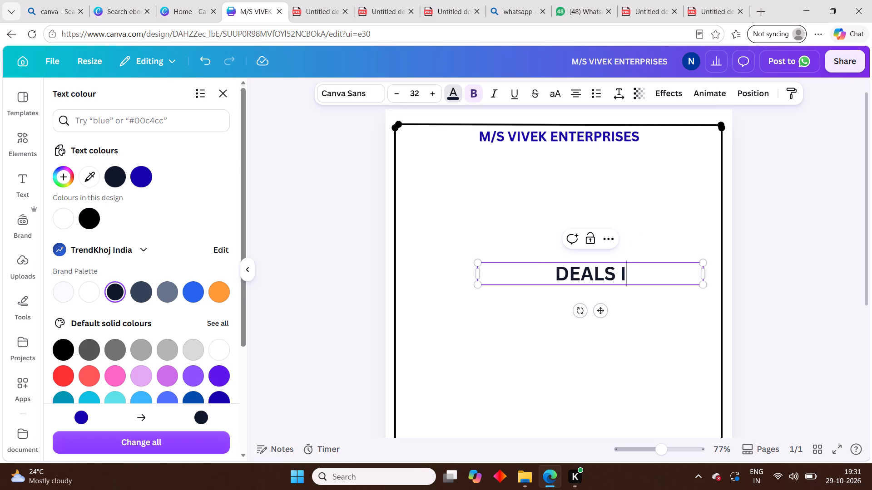
key("n")
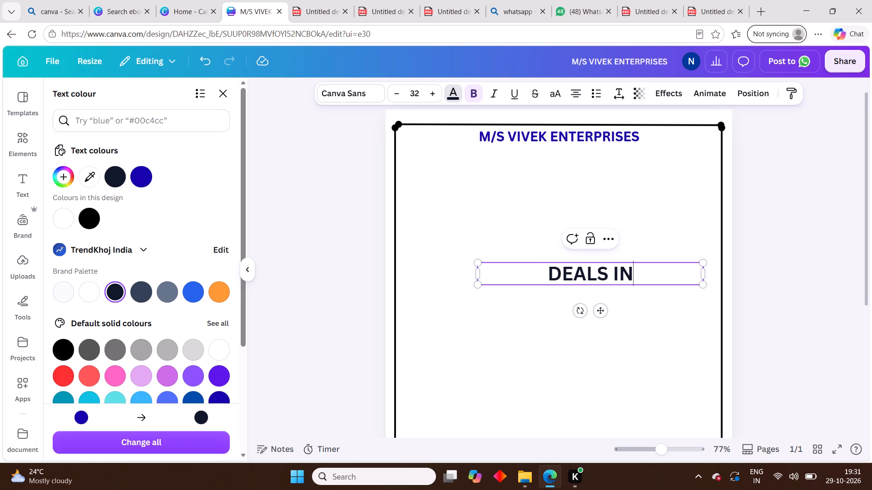
key("shift+colon")
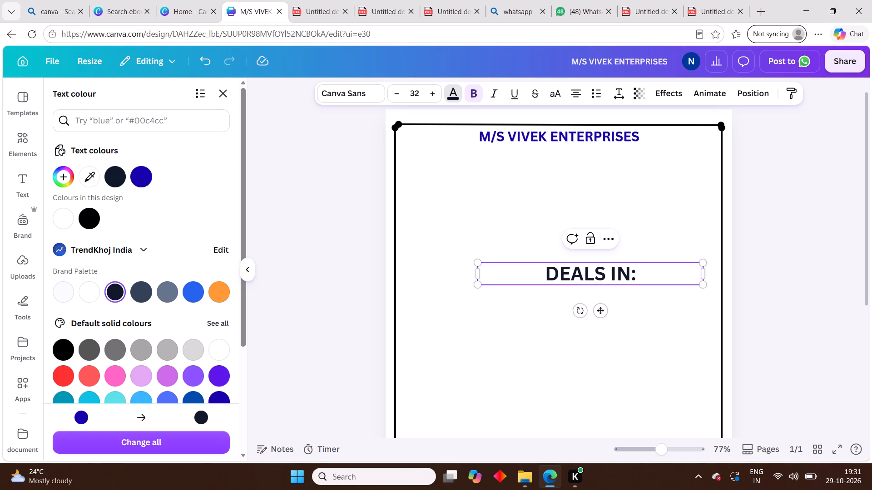
key("space")
type("POWER")
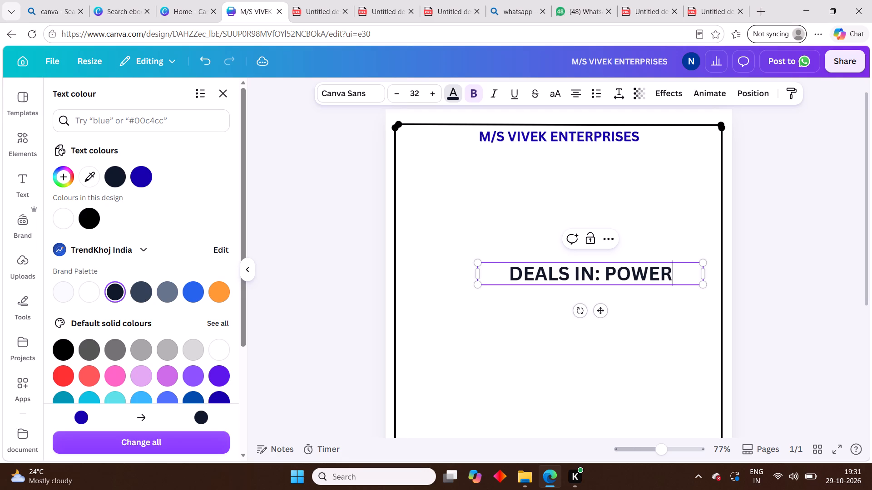
key("space")
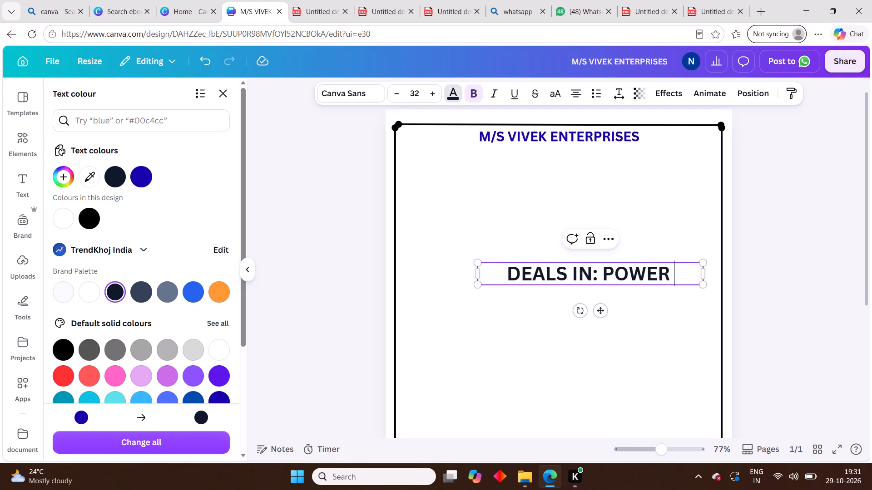
type("PR")
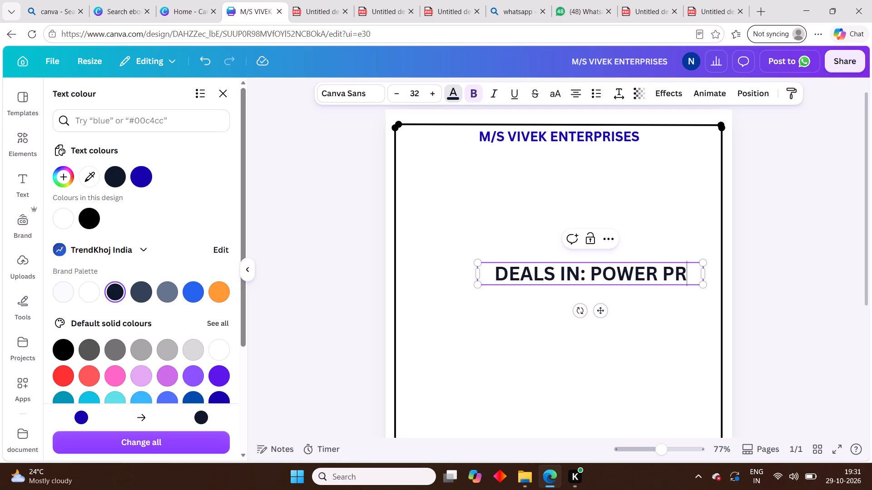
type("ESS")
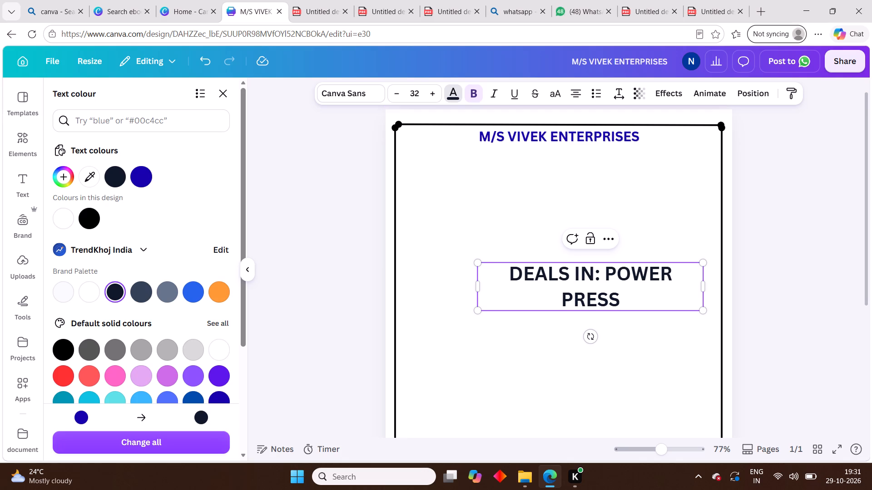
left_click(336, 301)
Move the DEALS IN: POWER PRESS text up and left, and widen its box to the right border so it fits one line.
left_click_drag(509, 302, 490, 296)
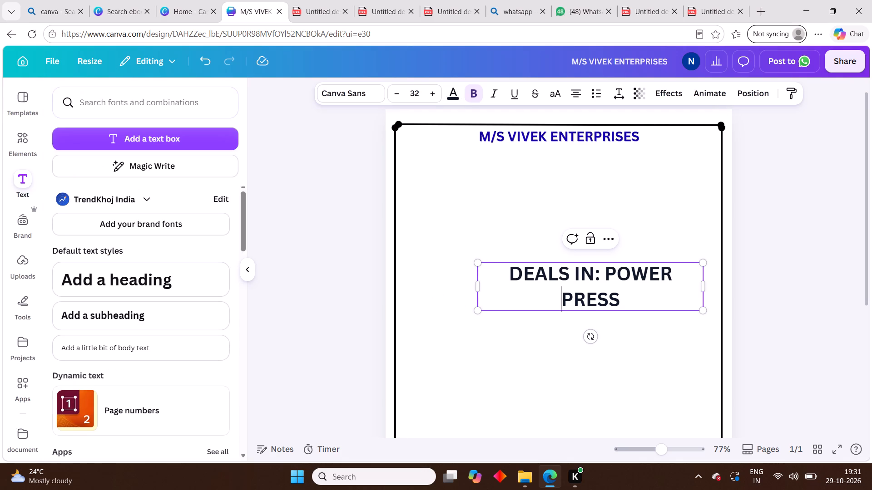
left_click_drag(490, 296, 490, 296)
left_click(333, 296)
left_click_drag(633, 291, 633, 292)
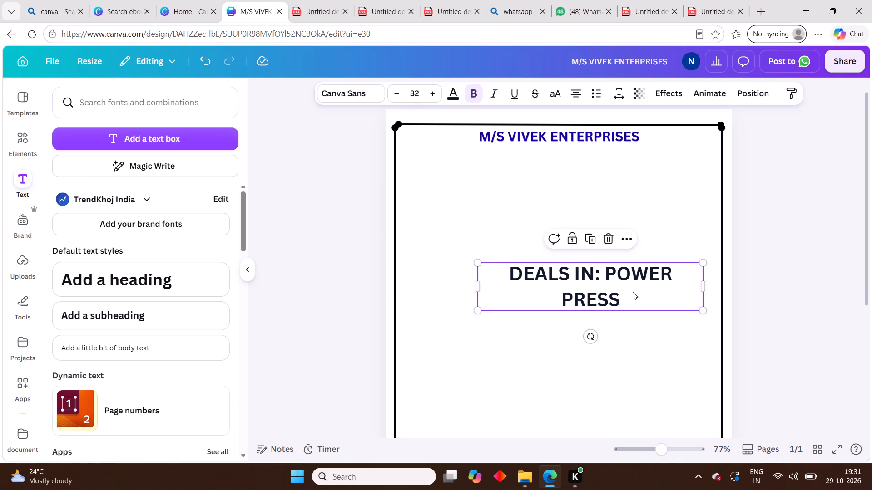
left_click_drag(633, 292, 530, 235)
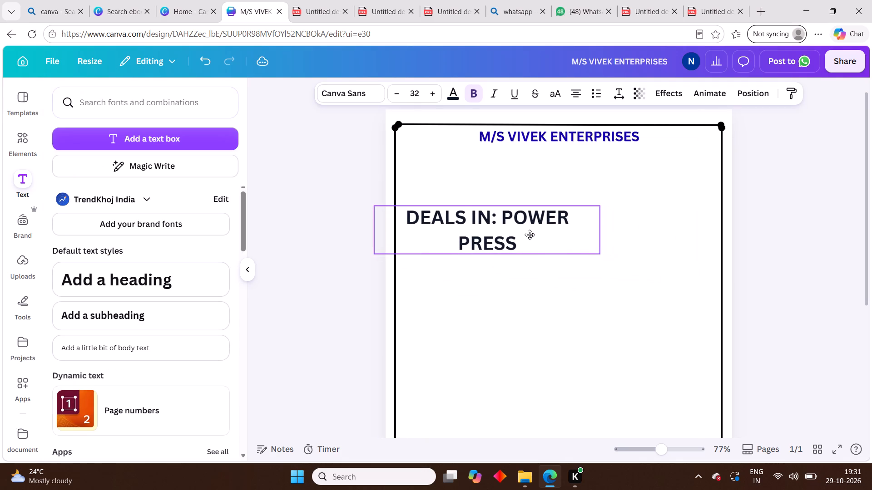
left_click_drag(530, 235, 523, 235)
left_click_drag(596, 232, 640, 229)
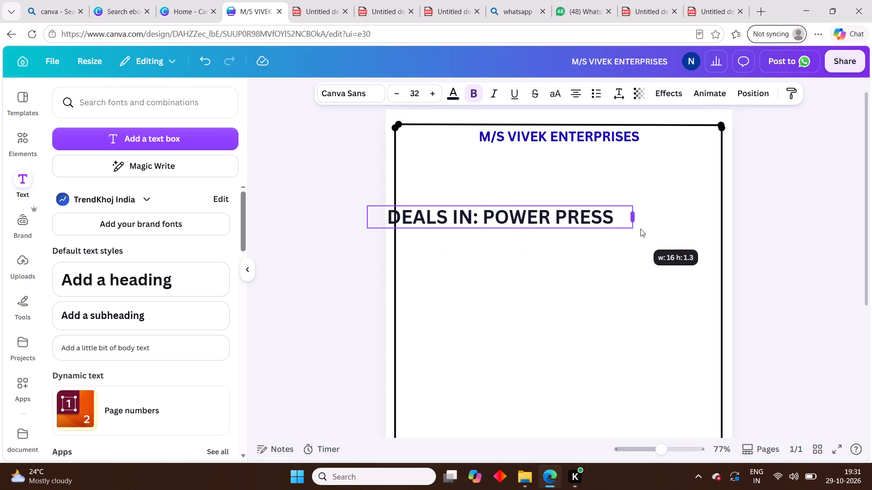
left_click_drag(640, 229, 725, 234)
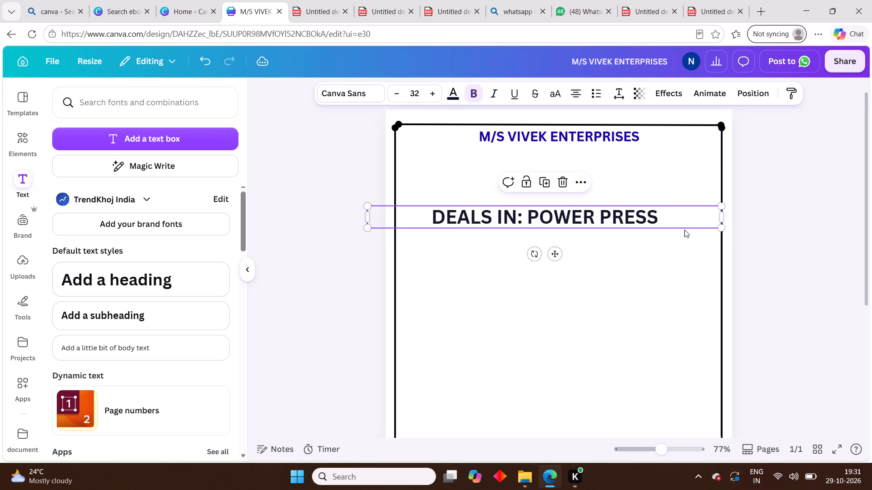
left_click(658, 218)
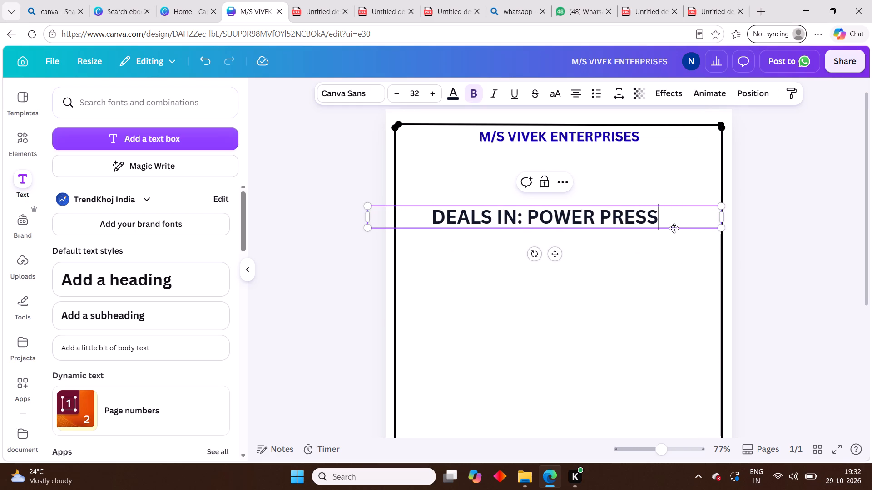
left_click(814, 279)
Shift the DEALS IN: POWER PRESS text left to start at the left border, widening its box back to the right border.
left_click_drag(684, 217, 680, 217)
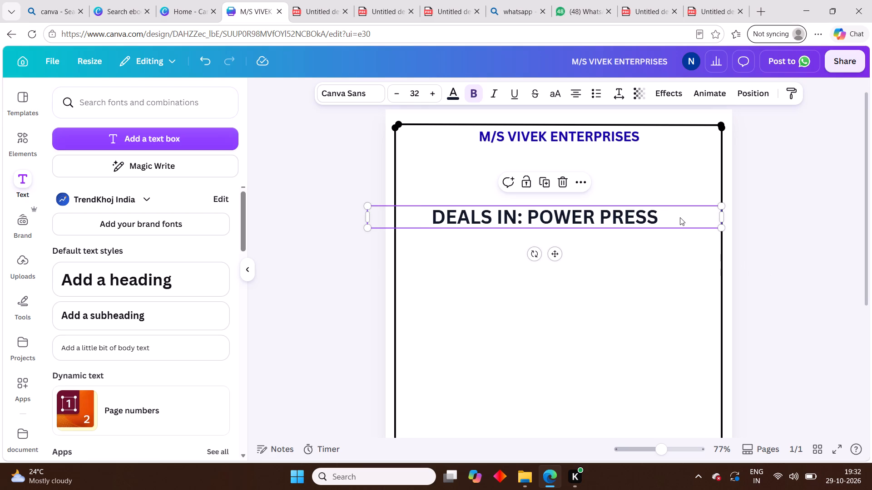
left_click_drag(680, 217, 649, 211)
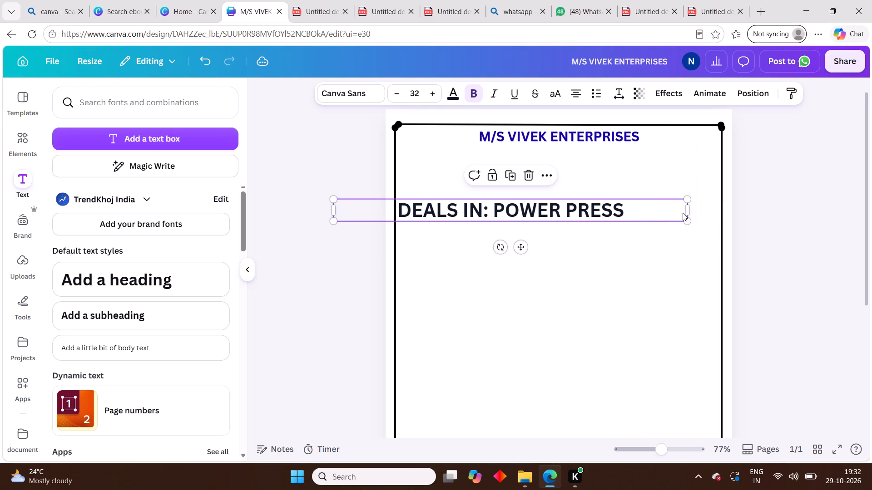
left_click_drag(688, 213, 724, 213)
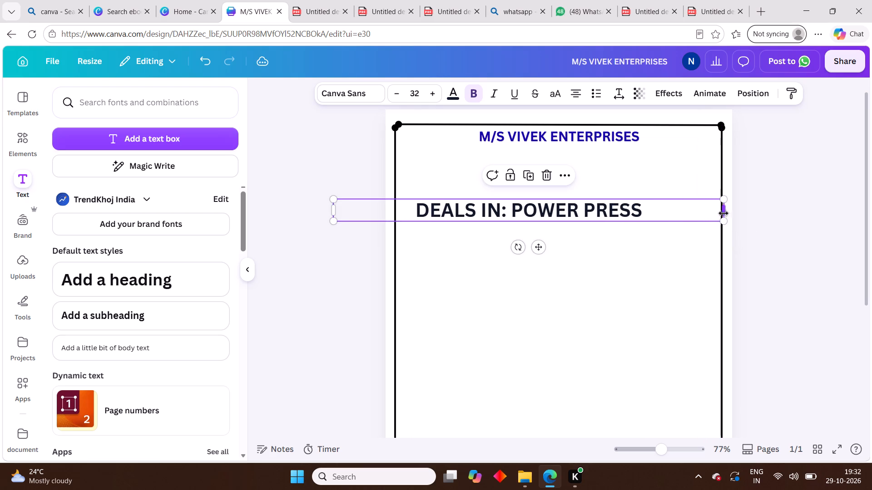
left_click_drag(670, 215, 651, 213)
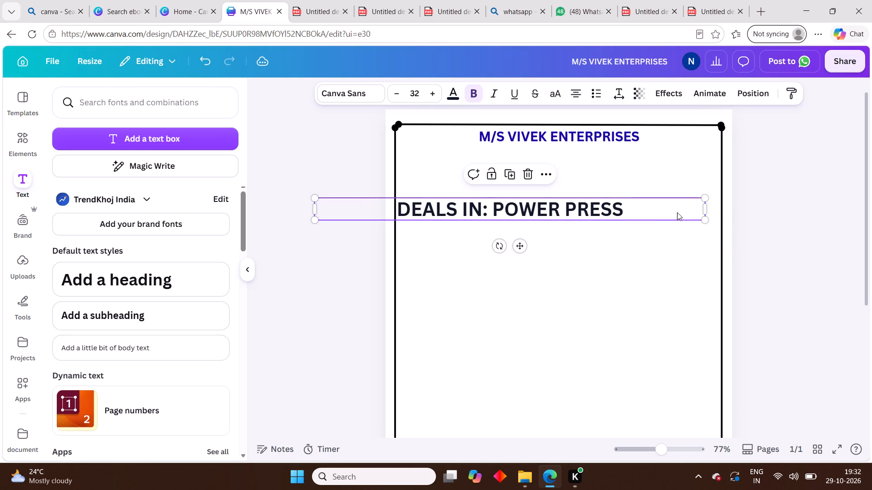
left_click_drag(708, 213, 745, 213)
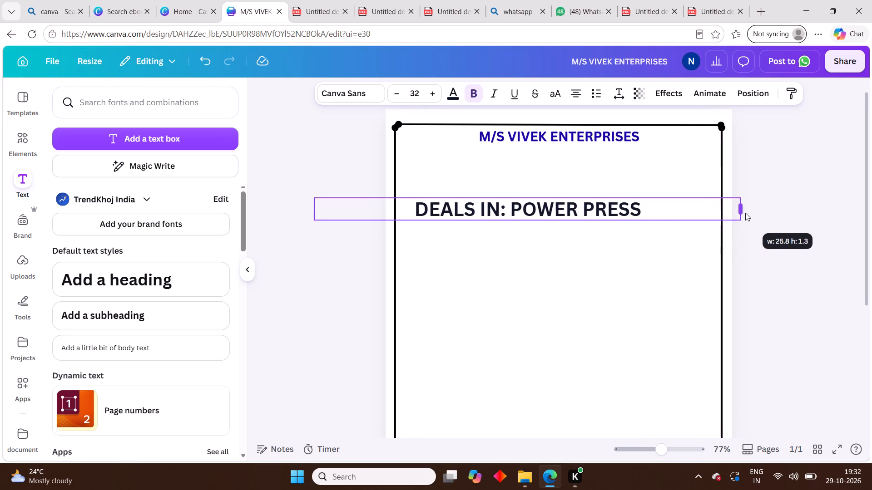
left_click_drag(745, 213, 756, 212)
left_click_drag(718, 210, 693, 208)
Extend the DEALS IN: POWER PRESS line with M/C MAINTENNACE WO, adding a line break after it.
left_click(620, 208)
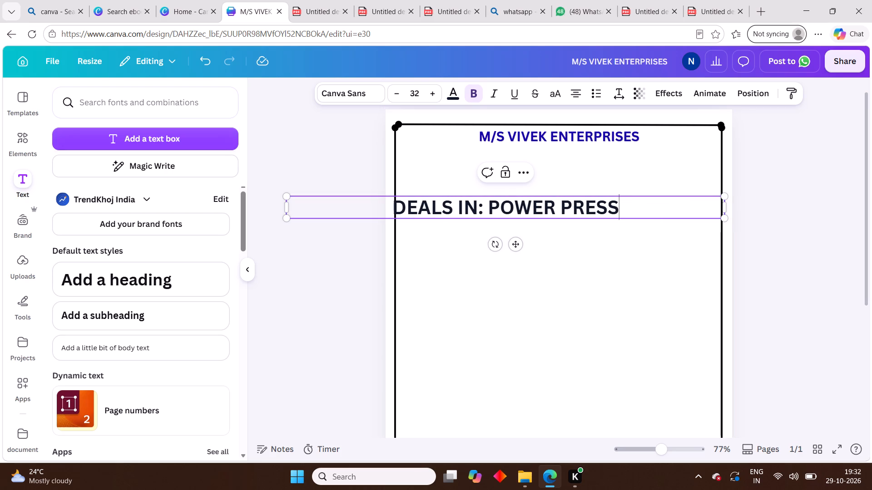
key("space")
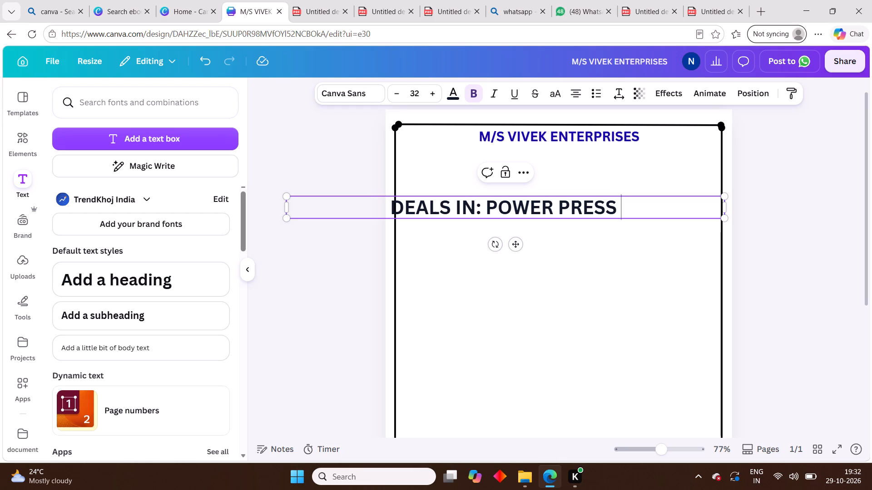
key("m")
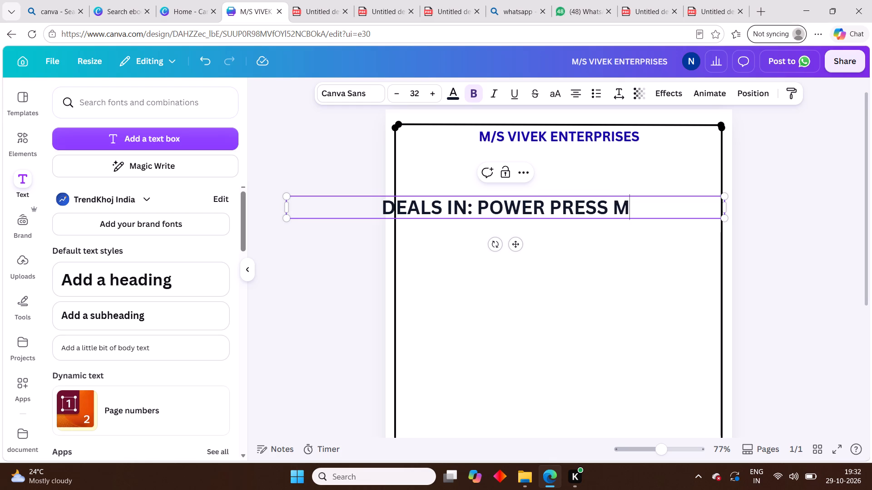
key("shift+question")
key("BackSpace")
type("/C")
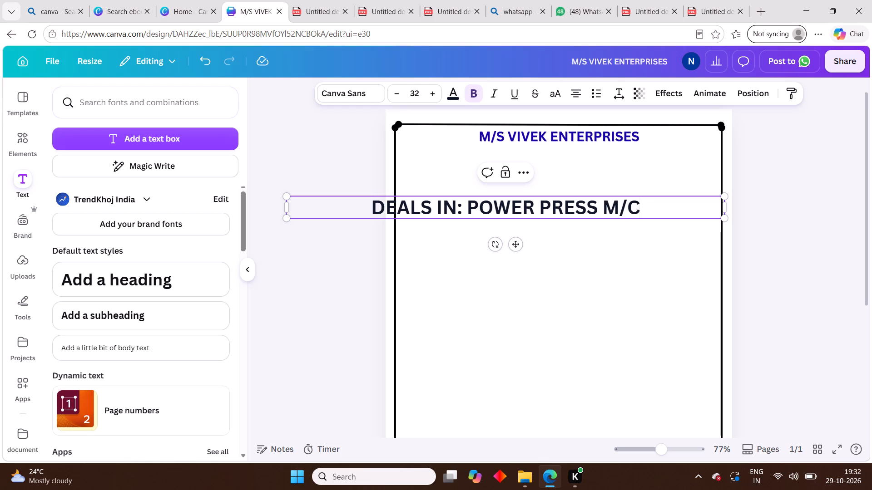
key("space")
type("MAI")
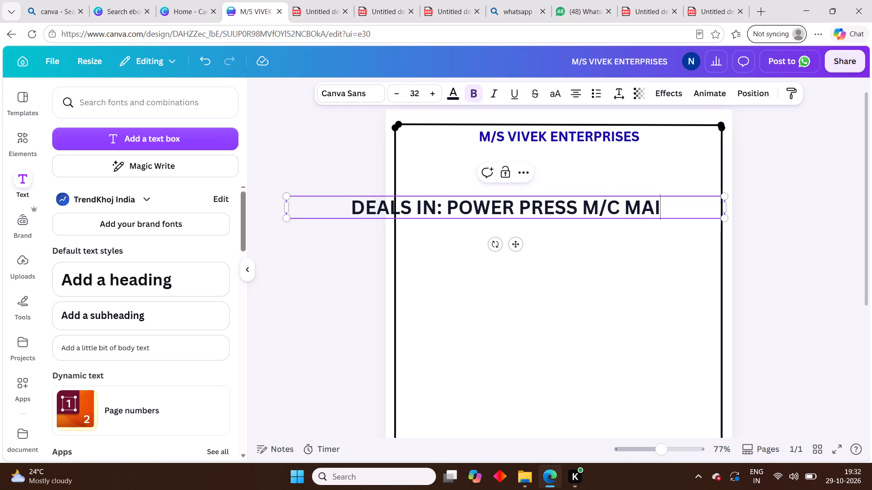
key("n")
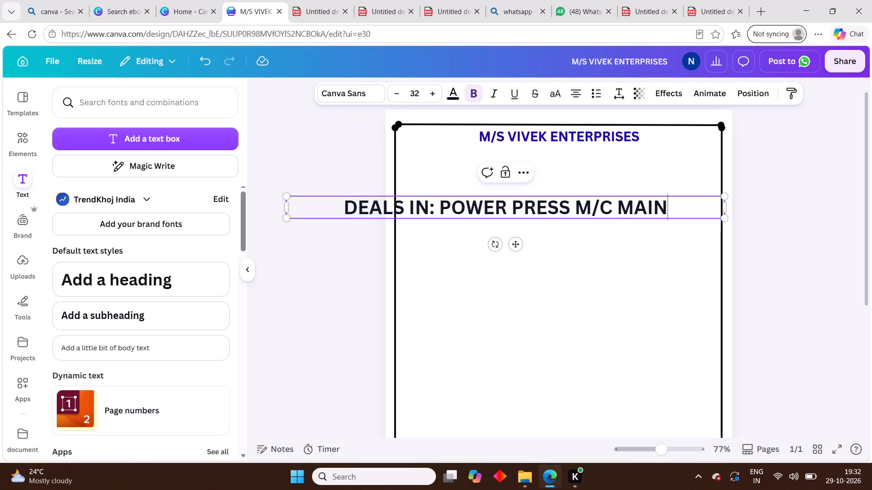
type("TEN")
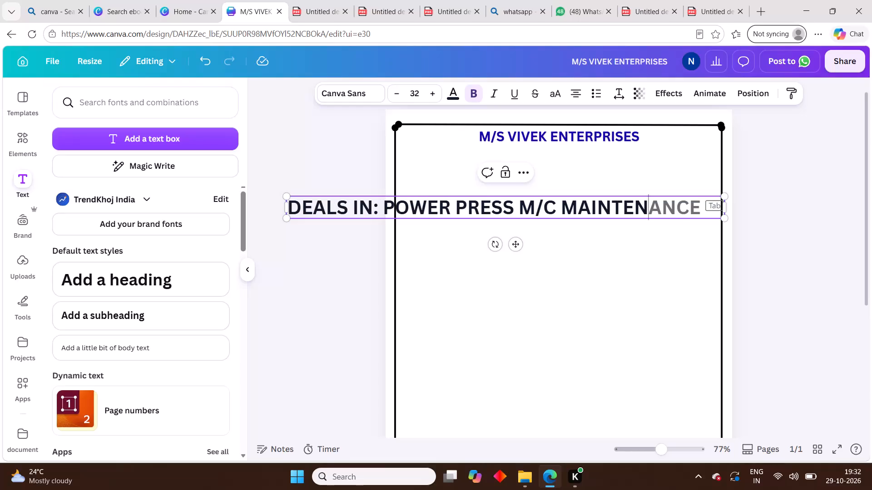
key("Return")
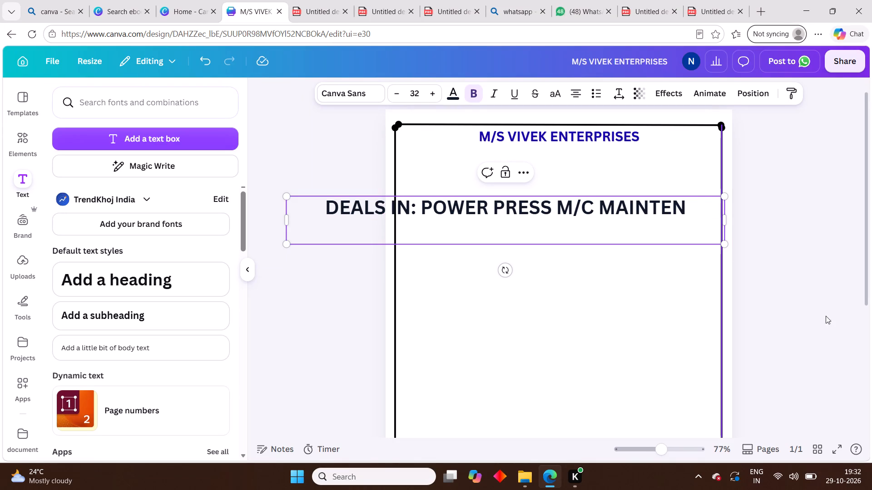
left_click(696, 207)
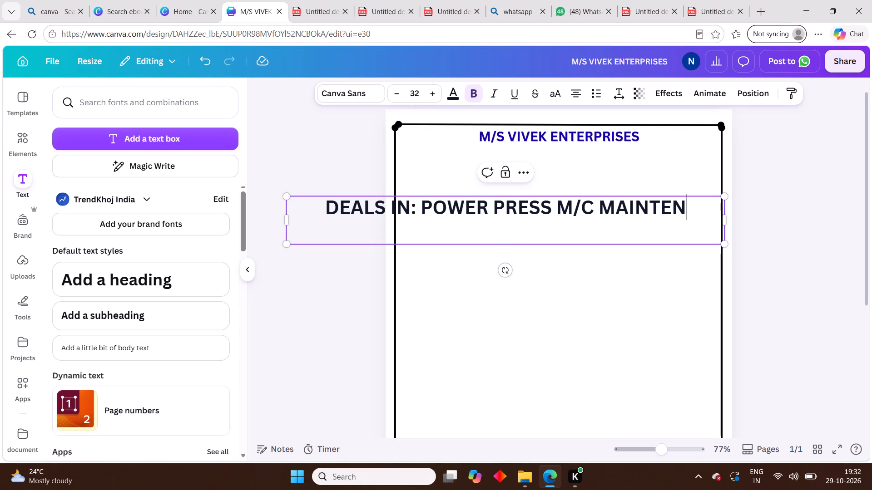
type("NA")
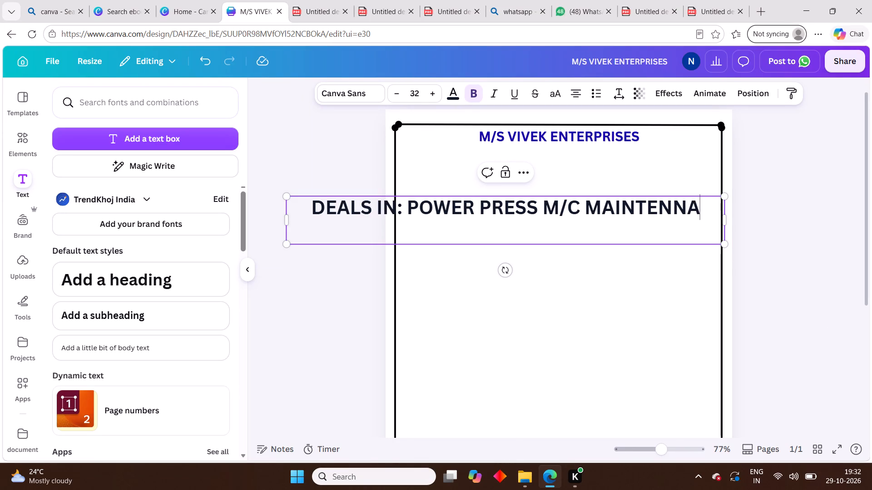
type("CE")
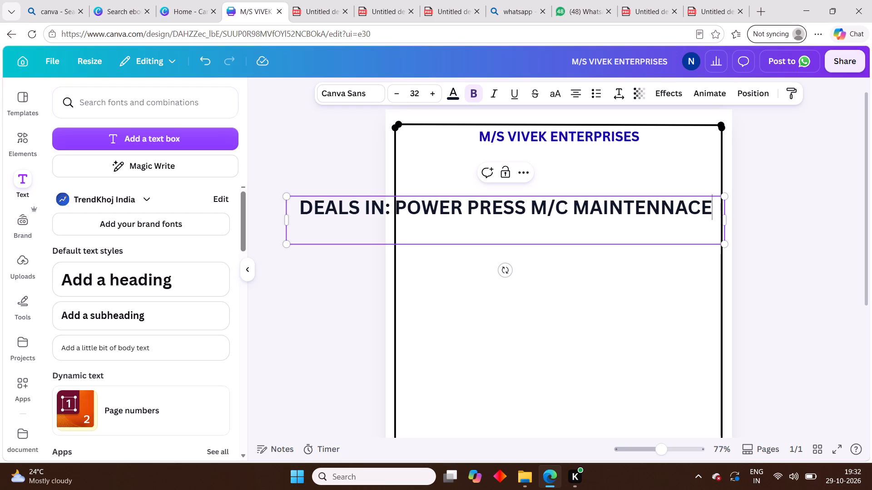
key("space")
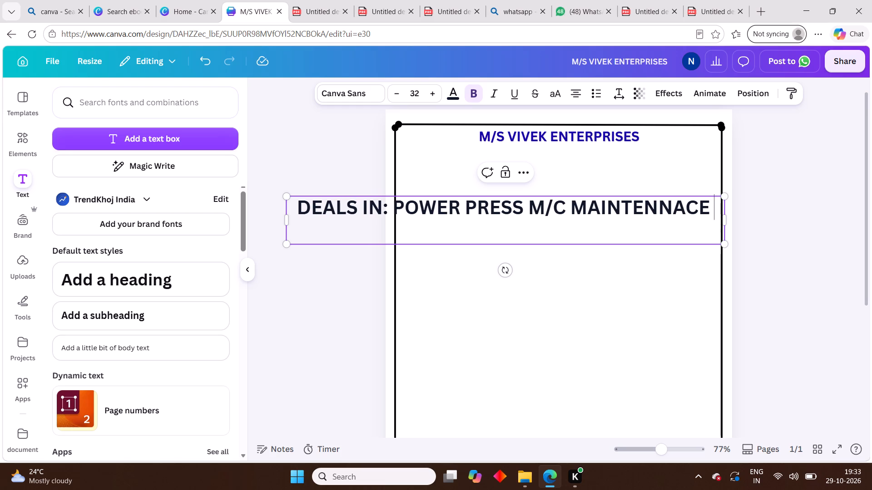
key("w")
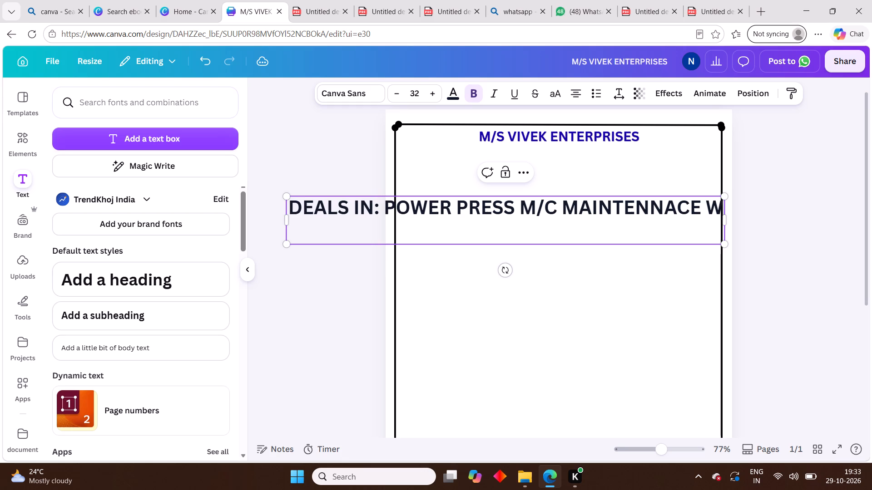
key("o")
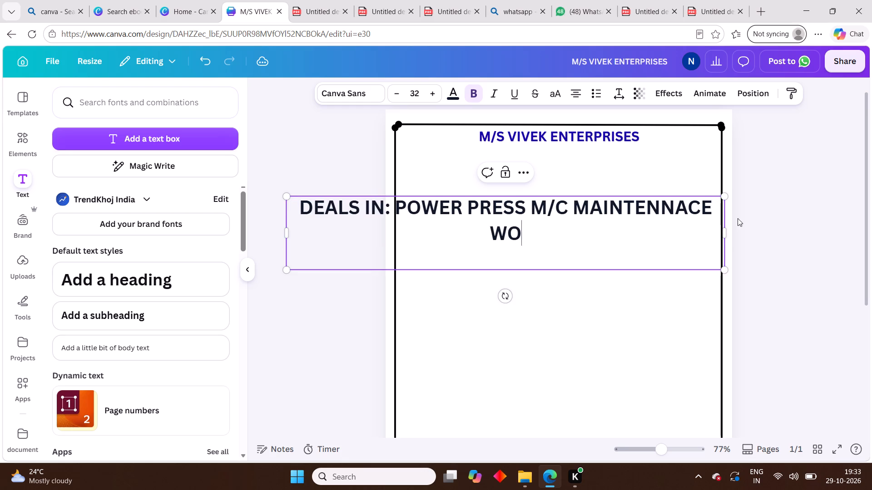
Widen the DEALS IN text box well past the right border so the wording fits one line, and shift it left.
left_click_drag(723, 240, 743, 235)
left_click_drag(743, 235, 743, 235)
left_click(721, 235)
left_click_drag(725, 231, 736, 231)
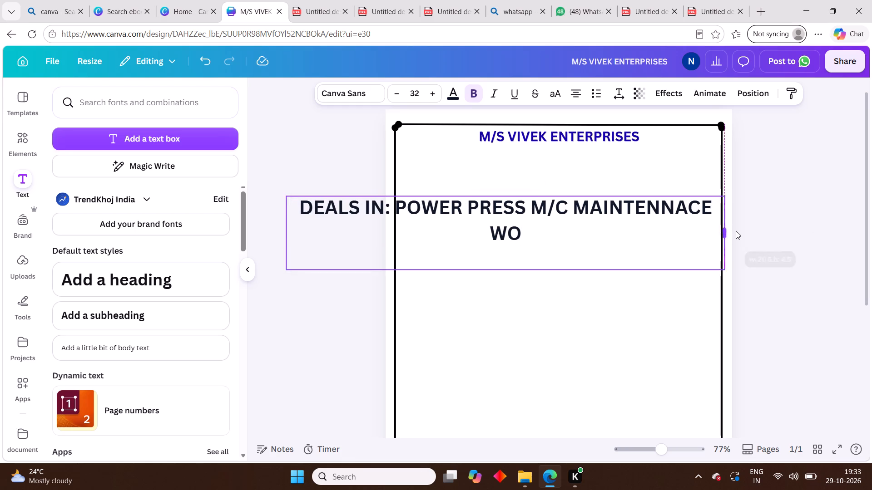
left_click_drag(736, 231, 871, 191)
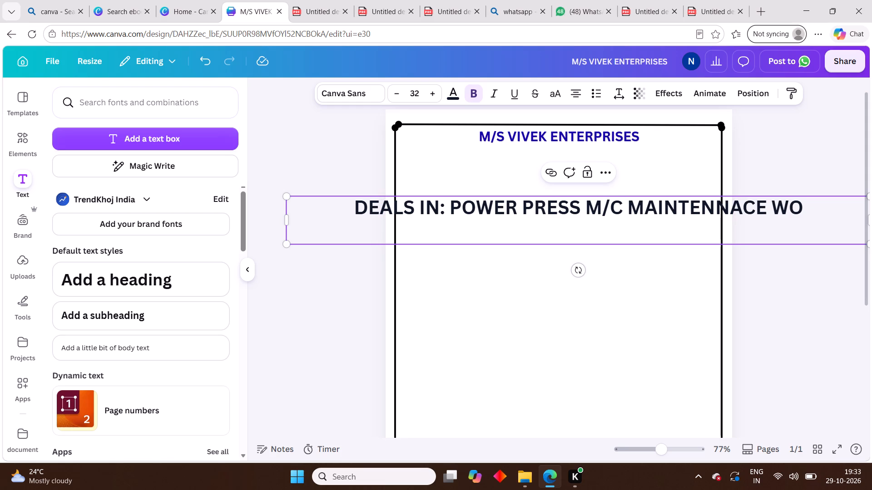
left_click_drag(783, 220, 758, 224)
left_click(778, 278)
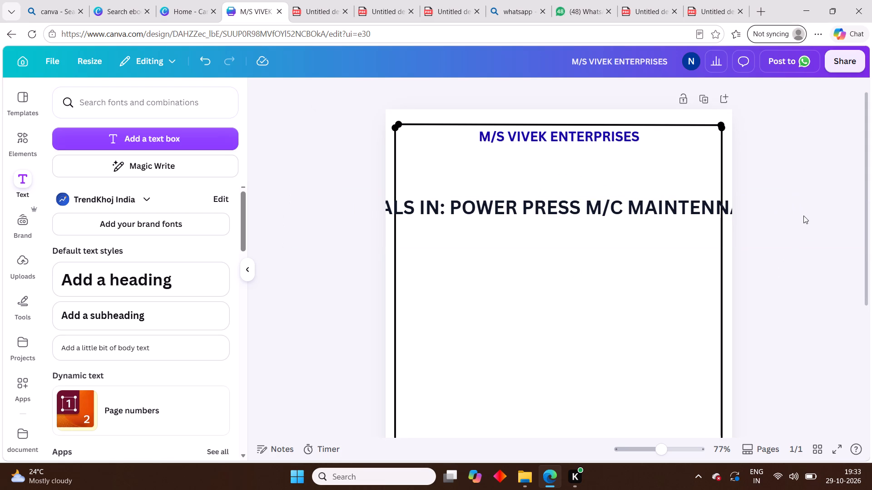
left_click(802, 208)
left_click_drag(694, 215, 615, 220)
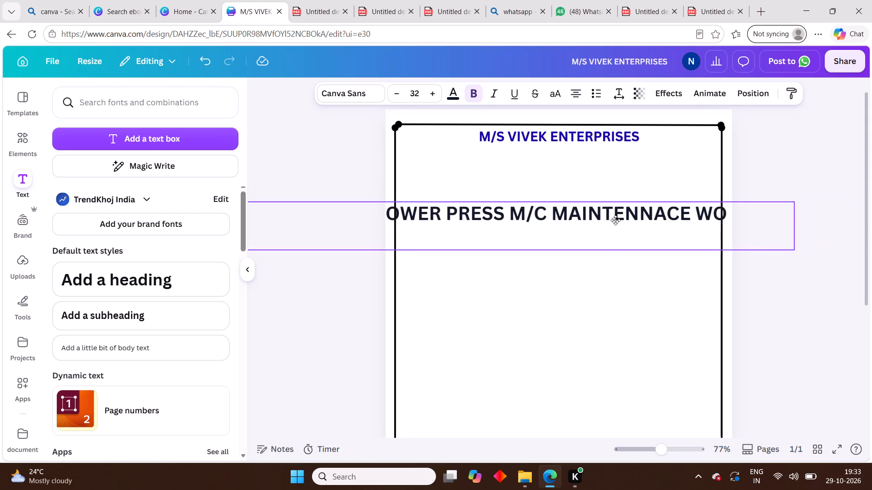
left_click_drag(615, 220, 528, 218)
Complete the last word of the DEALS IN line as WORKS.
left_click(639, 208)
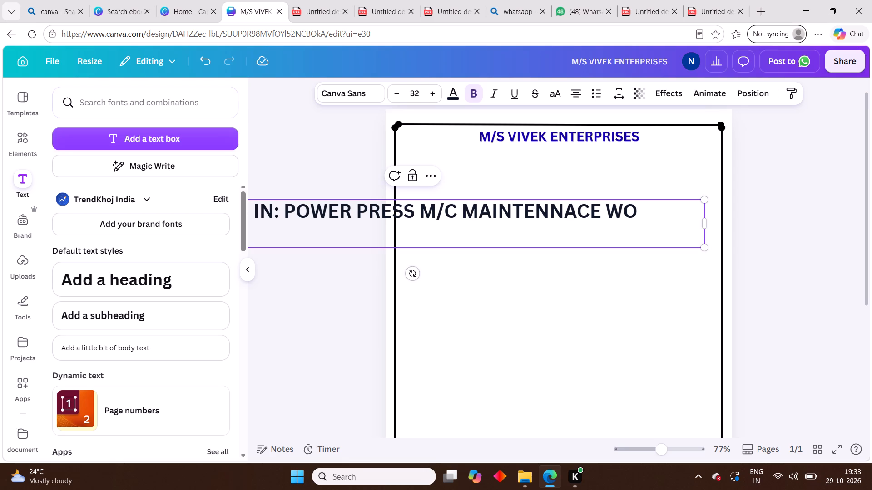
key("r")
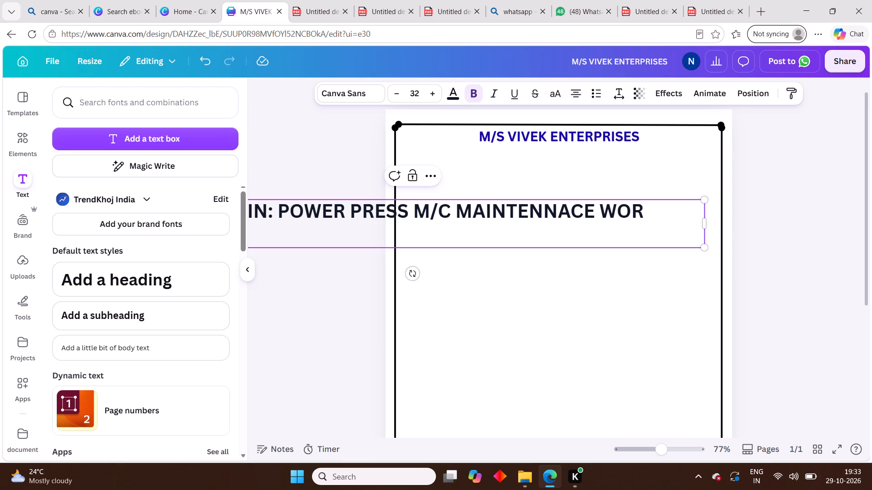
key("k")
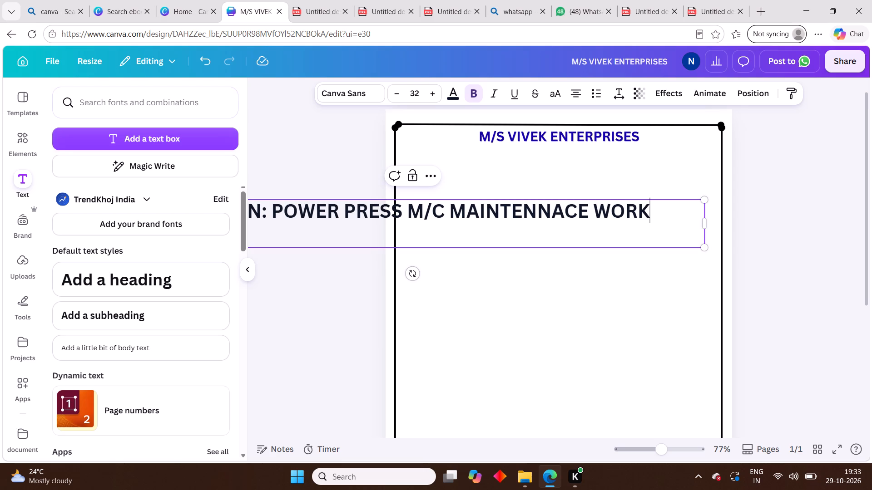
key("s")
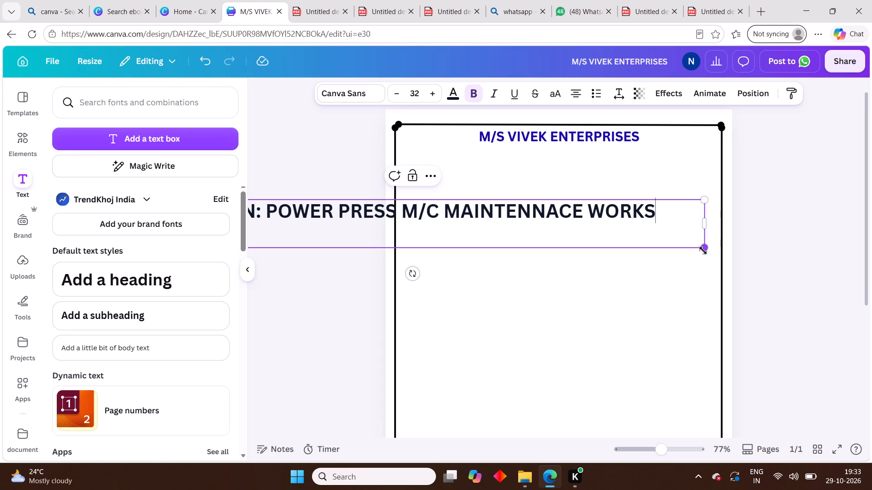
Scale the DEALS IN line down to about font size 19.1 and move it right and slightly up on the page.
left_click_drag(708, 251, 631, 201)
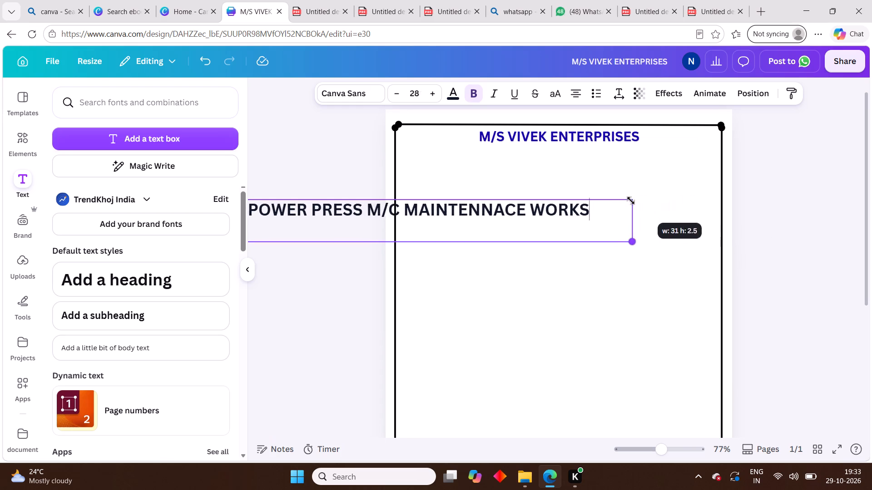
left_click_drag(631, 201, 537, 189)
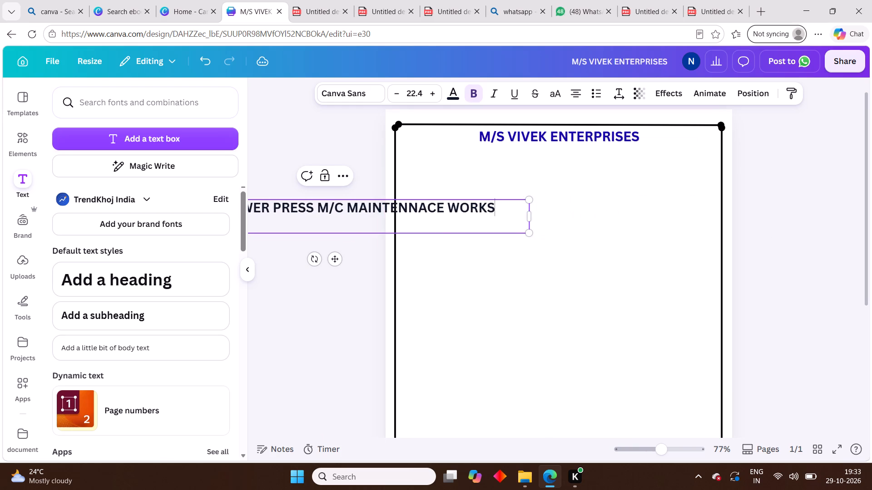
left_click(839, 316)
left_click(448, 212)
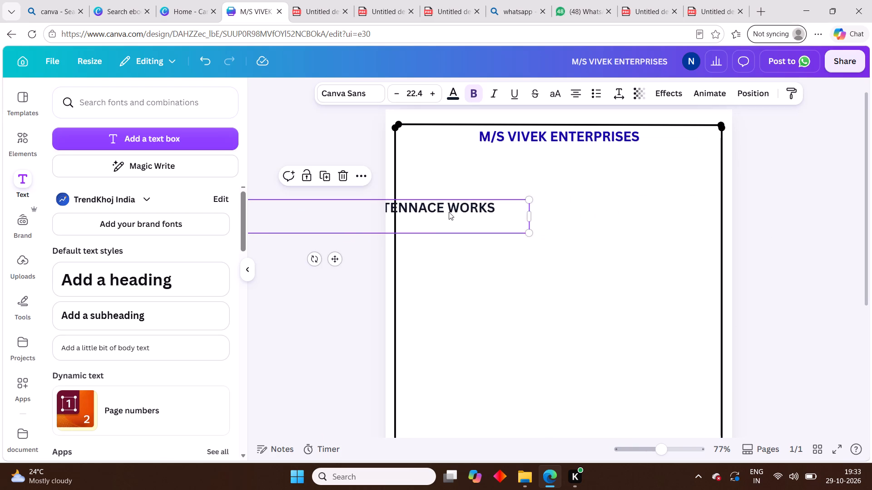
left_click_drag(457, 216, 635, 201)
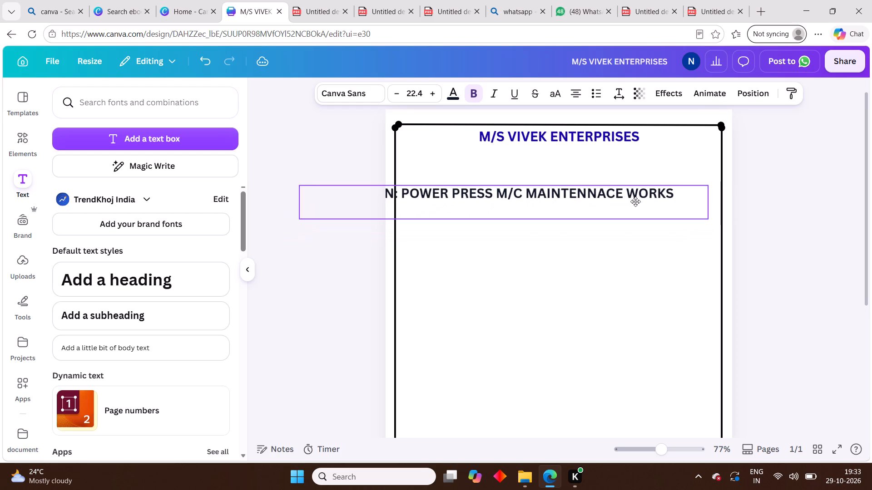
left_click_drag(635, 201, 635, 201)
left_click_drag(707, 219, 647, 208)
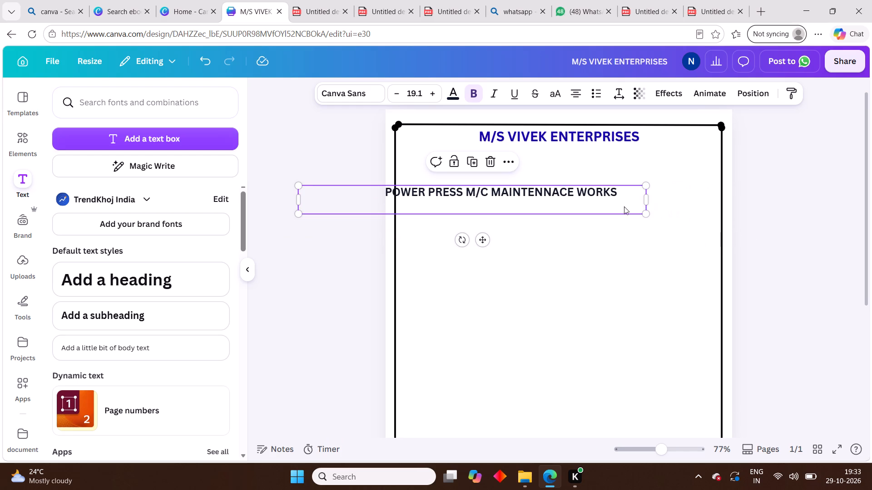
left_click_drag(594, 203, 646, 199)
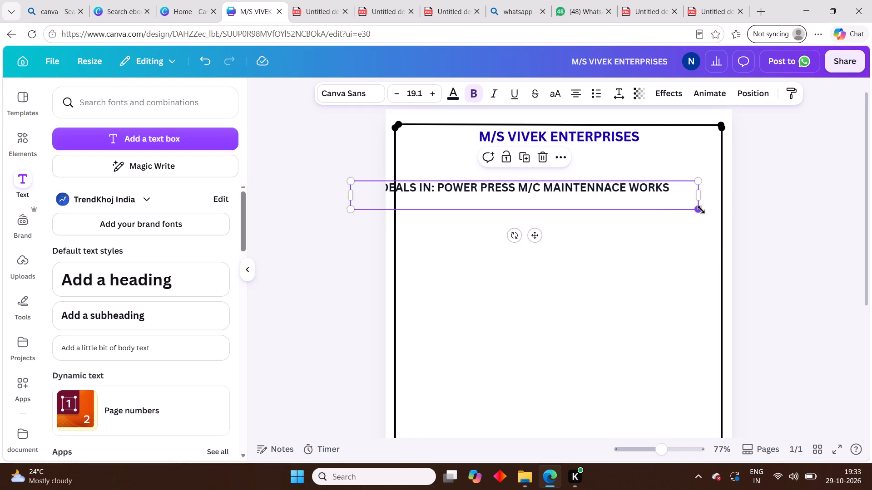
Scale the DEALS IN line down to about font size 12.3 and place it inside the border directly beneath the heading.
left_click_drag(701, 210, 578, 204)
left_click_drag(546, 193, 633, 175)
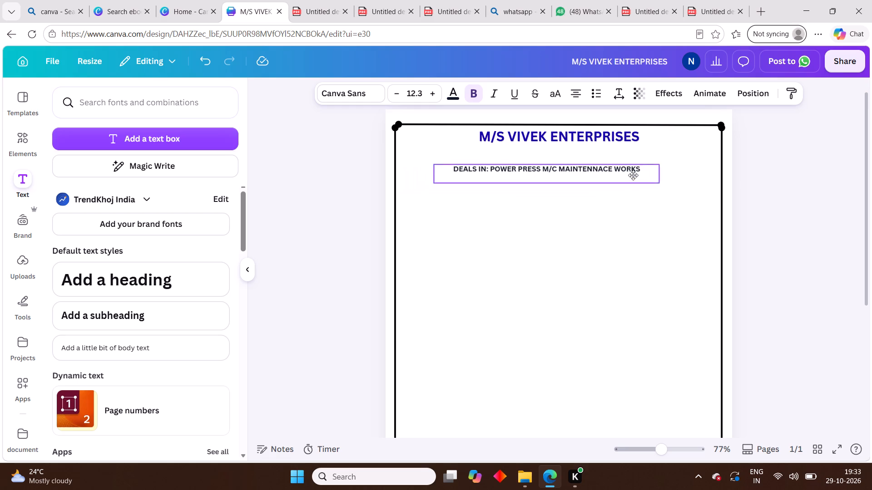
left_click_drag(633, 175, 644, 164)
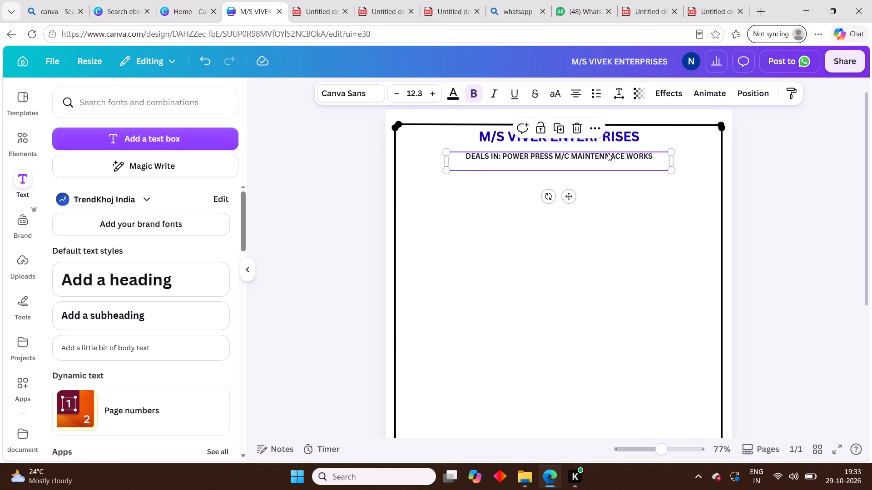
Scale the DEALS IN line down to font size 9 and move it close beneath the M/S VIVEK ENTERPRISES heading.
left_click_drag(674, 174, 641, 166)
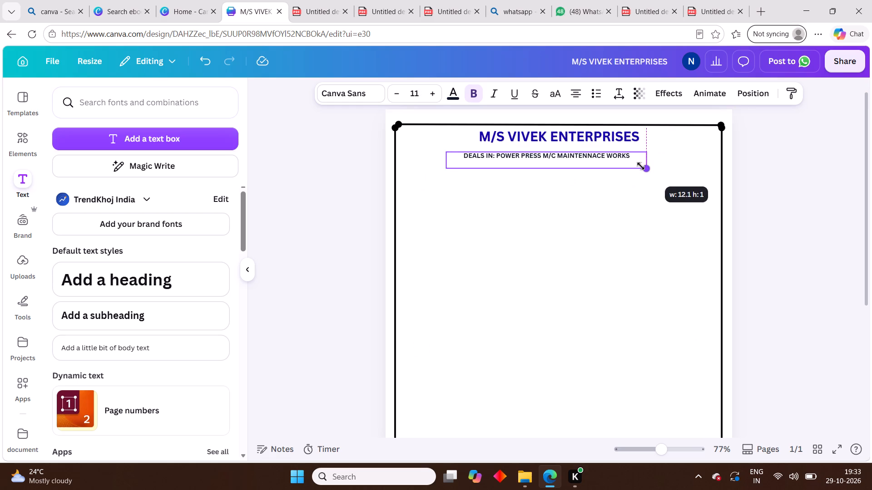
left_click_drag(641, 166, 614, 166)
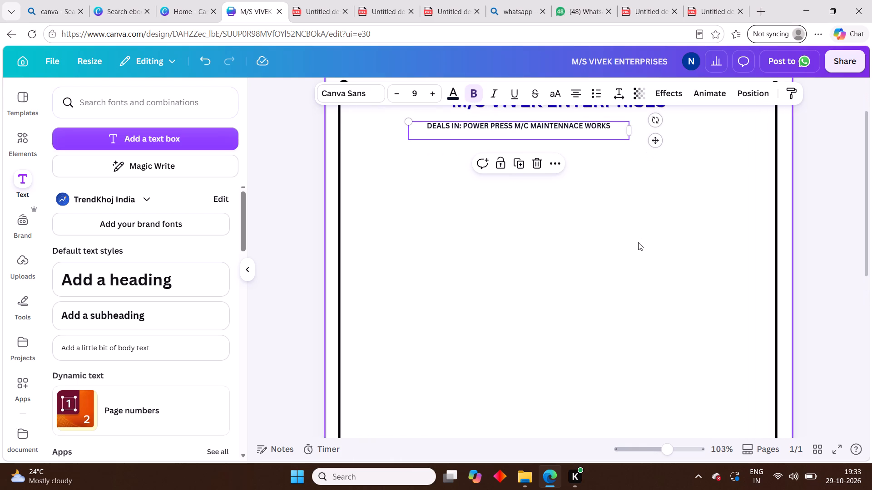
scroll(638, 242, "up", 2)
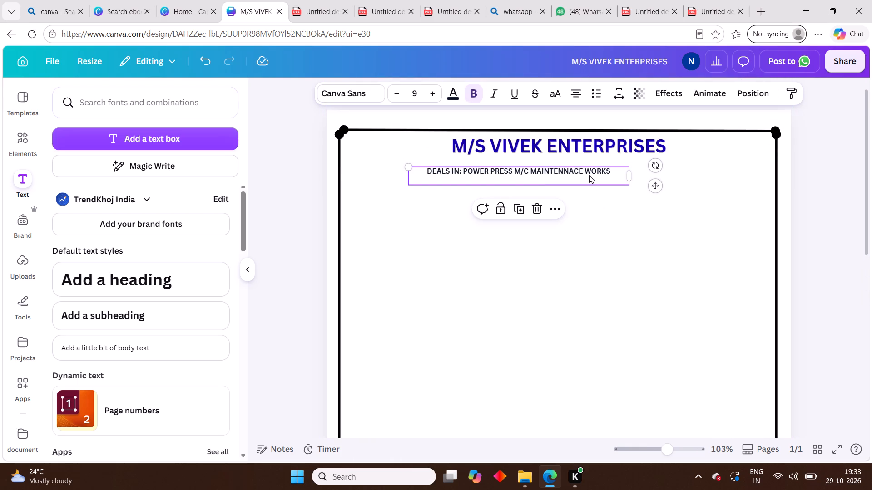
left_click_drag(589, 175, 620, 173)
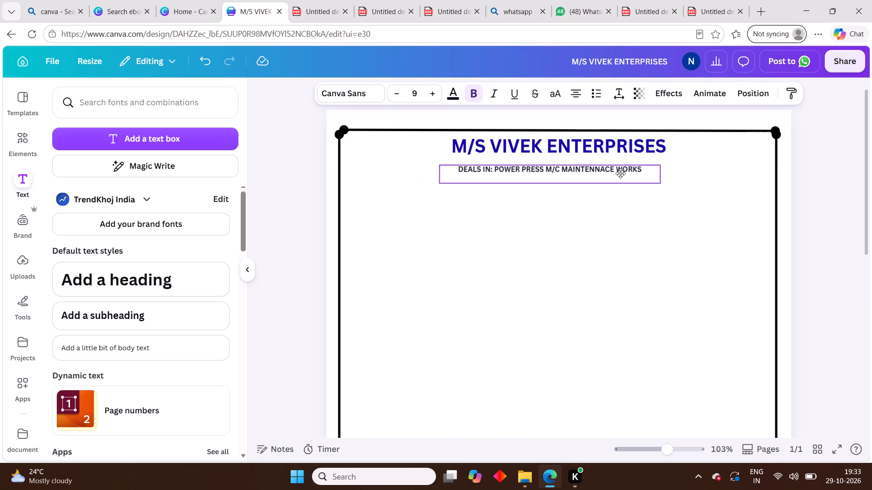
left_click_drag(620, 173, 619, 168)
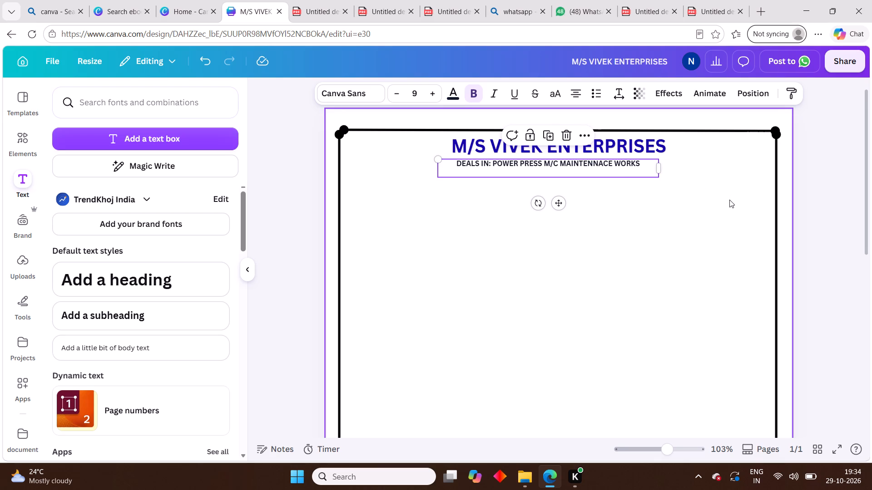
left_click(642, 167)
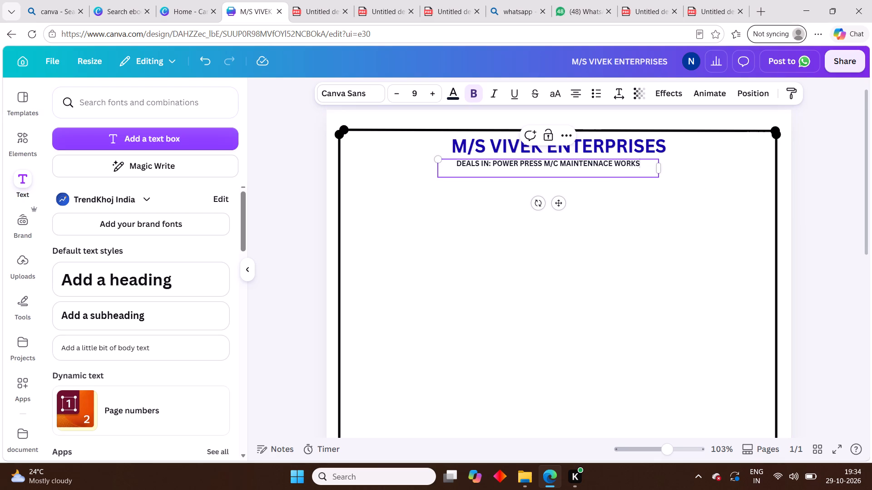
left_click(618, 168)
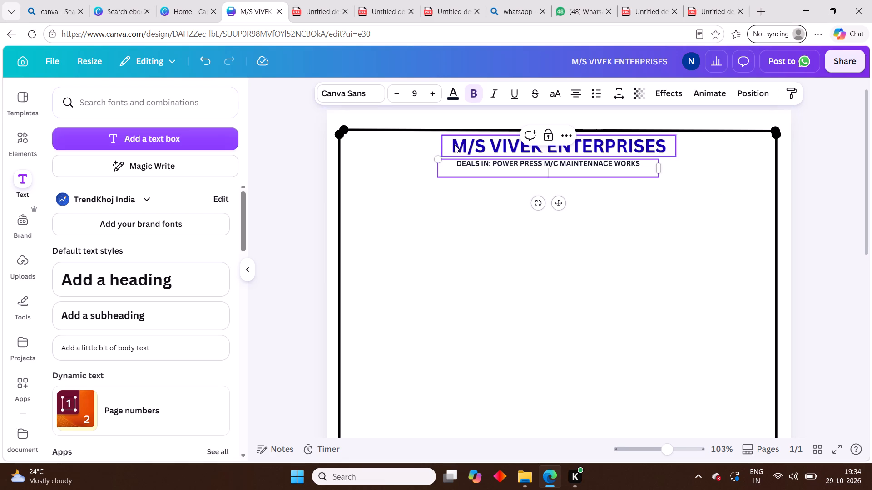
Enlarge the DEALS IN line to about font size 10.4 and shift it slightly down from the heading.
left_click_drag(437, 159, 433, 157)
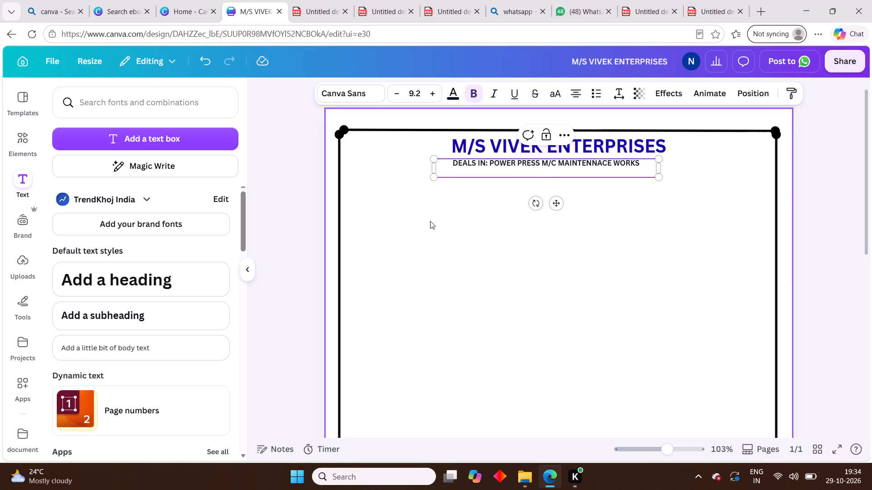
left_click(279, 204)
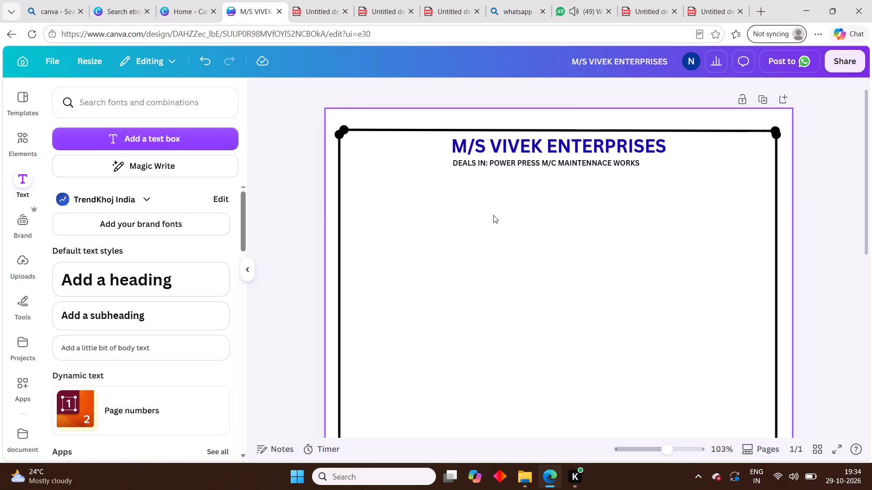
left_click(532, 164)
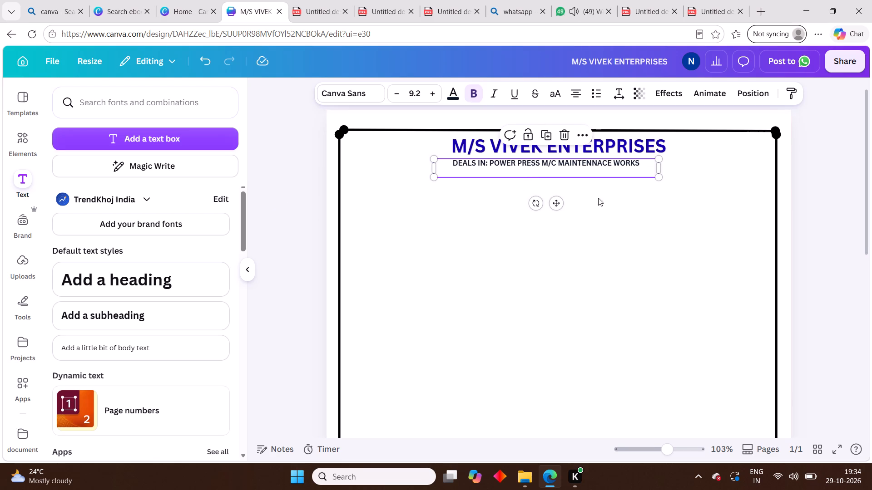
left_click_drag(660, 175, 681, 173)
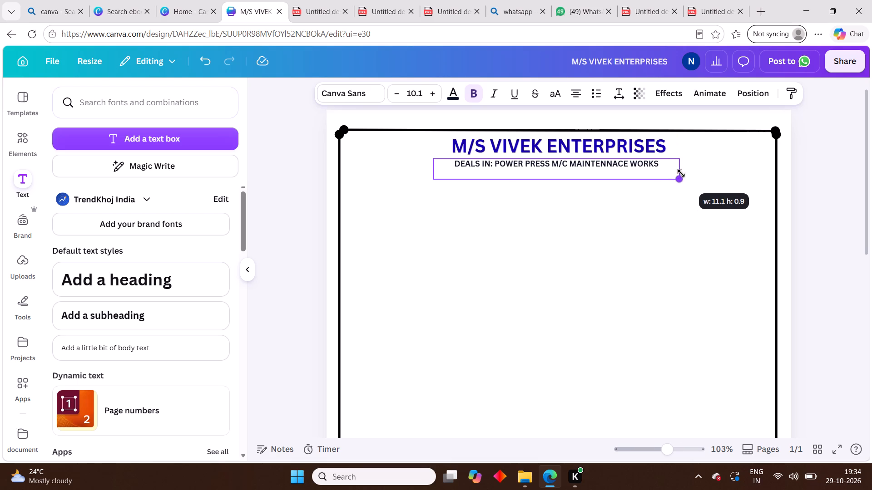
left_click_drag(681, 173, 688, 175)
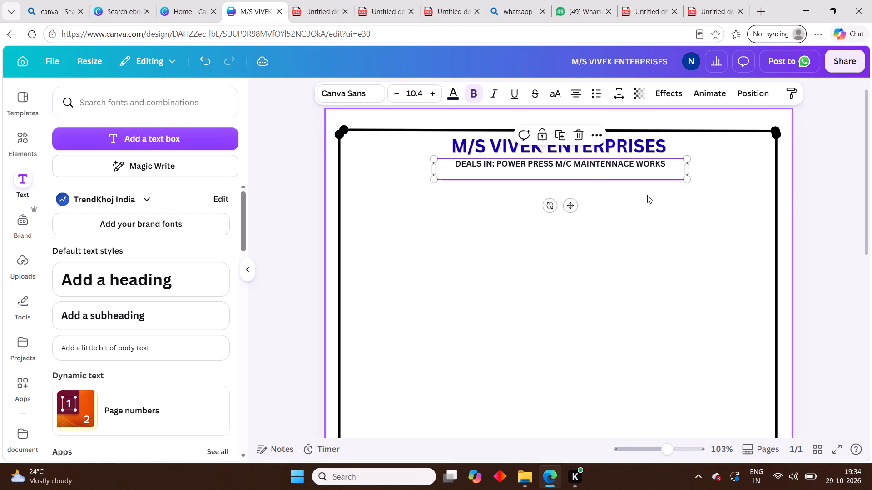
left_click(616, 164)
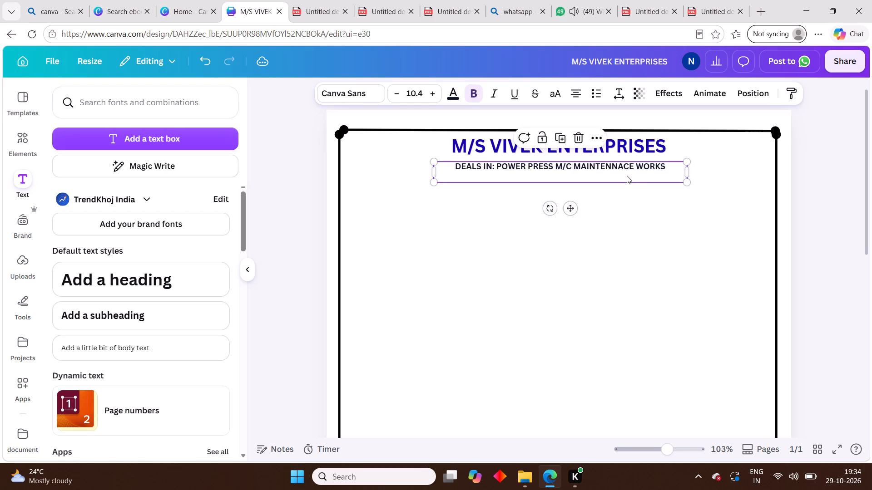
left_click(687, 181)
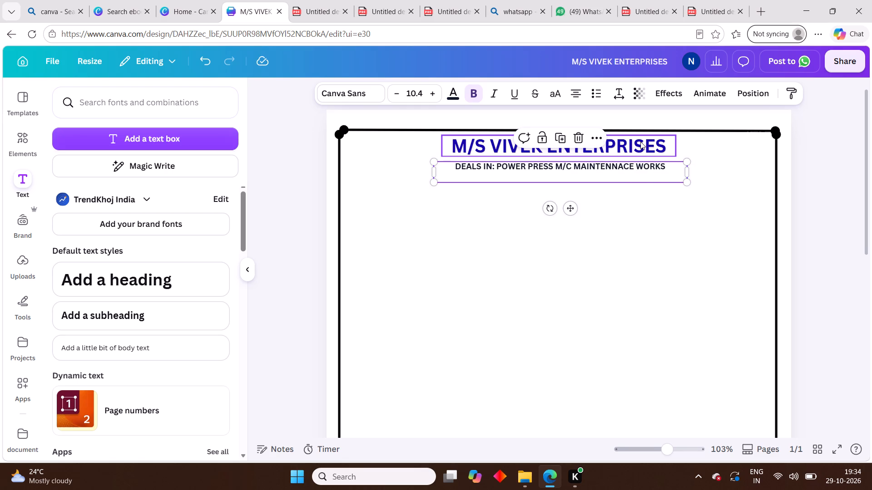
left_click(821, 245)
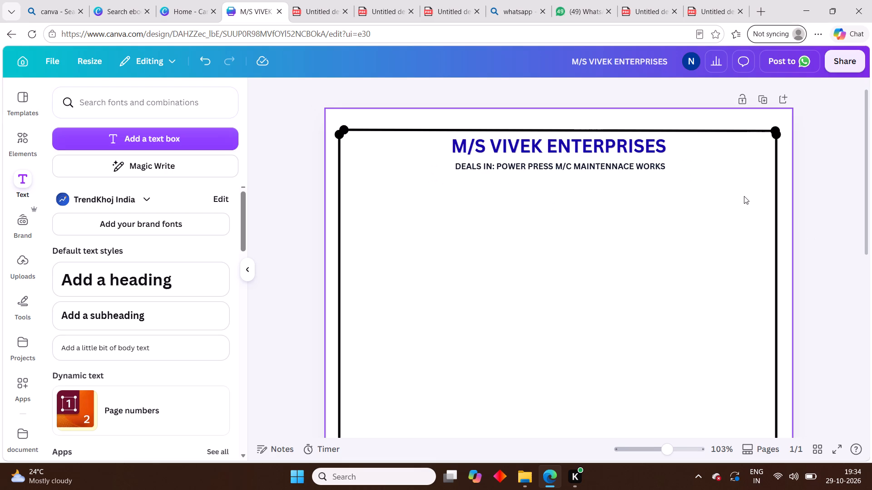
Enlarge the M/S VIVEK ENTERPRISES heading to about font size 23.8.
left_click(629, 142)
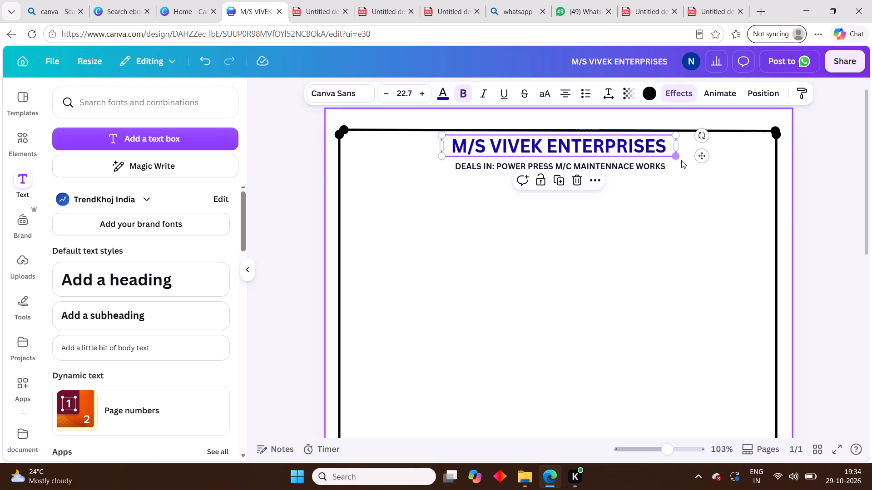
left_click_drag(679, 157, 686, 157)
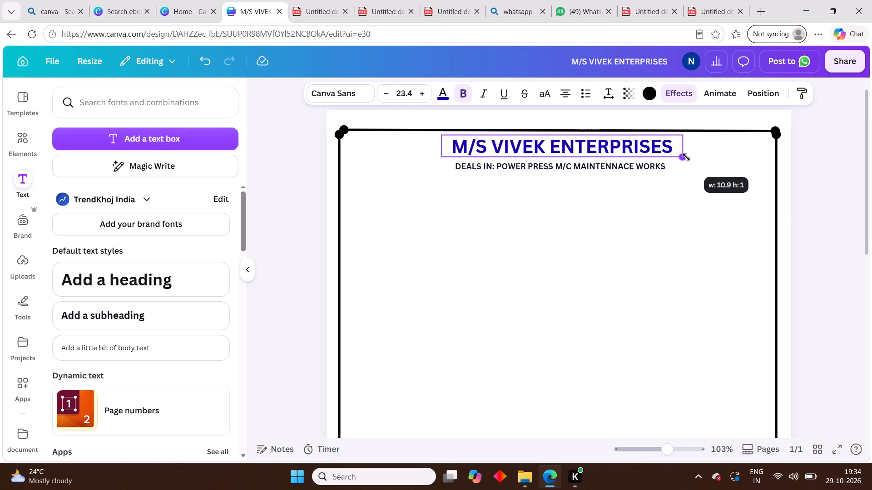
left_click_drag(686, 157, 689, 157)
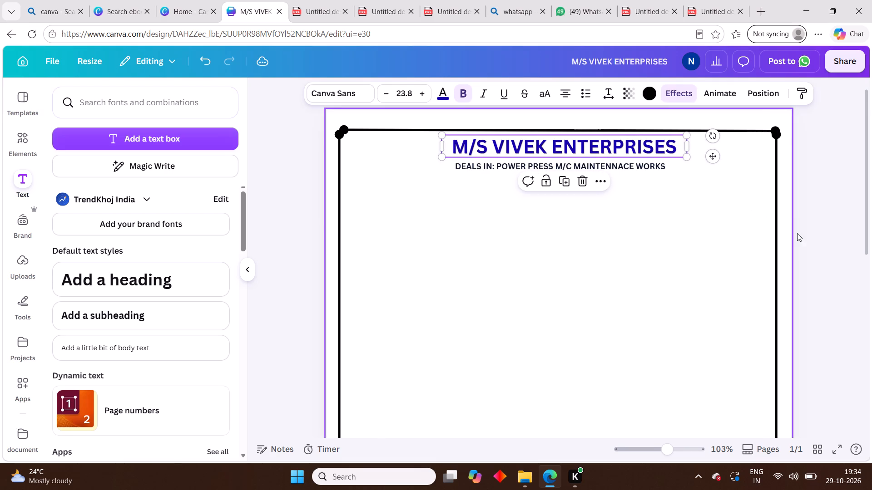
left_click(815, 238)
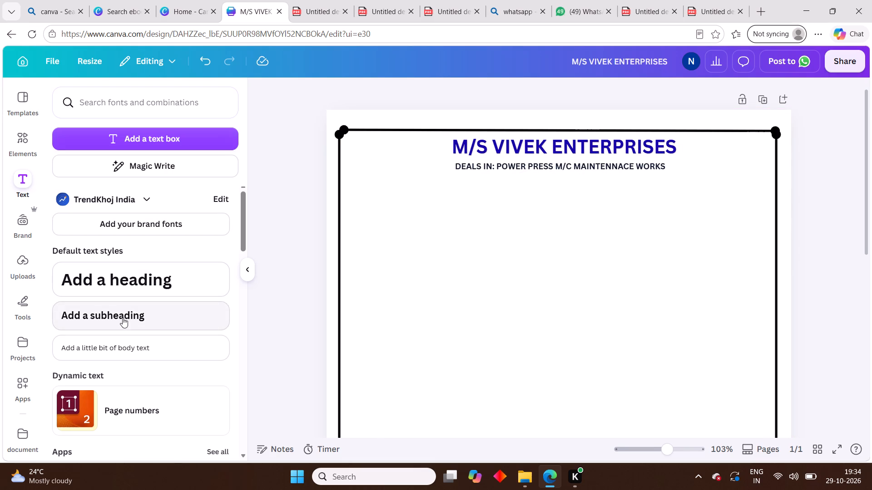
Add a subheading text box below the DEALS IN line and replace its placeholder text with "Address:".
left_click(122, 318)
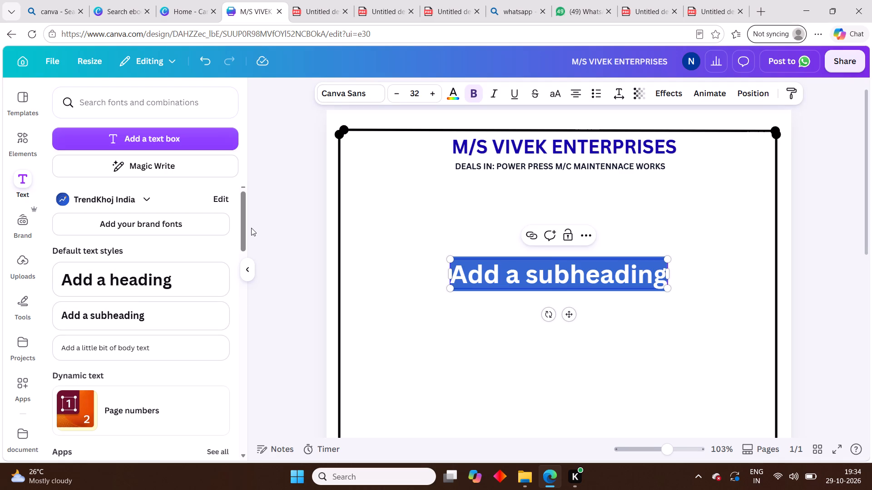
key("a")
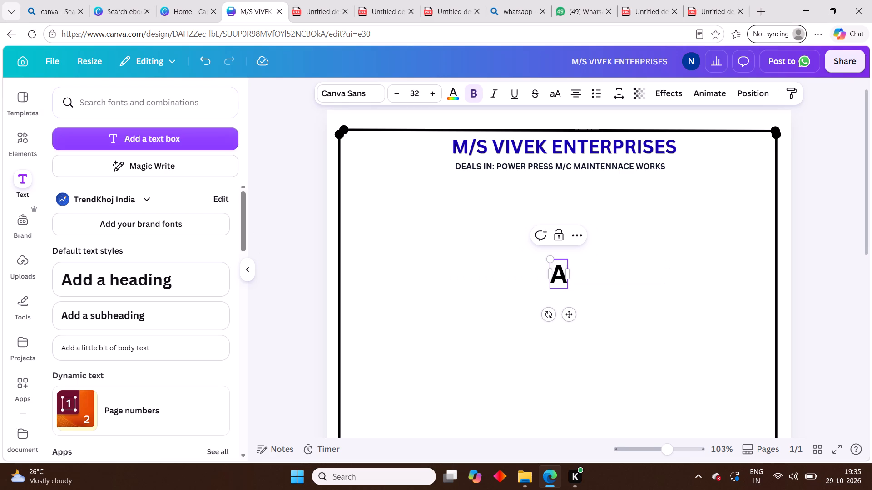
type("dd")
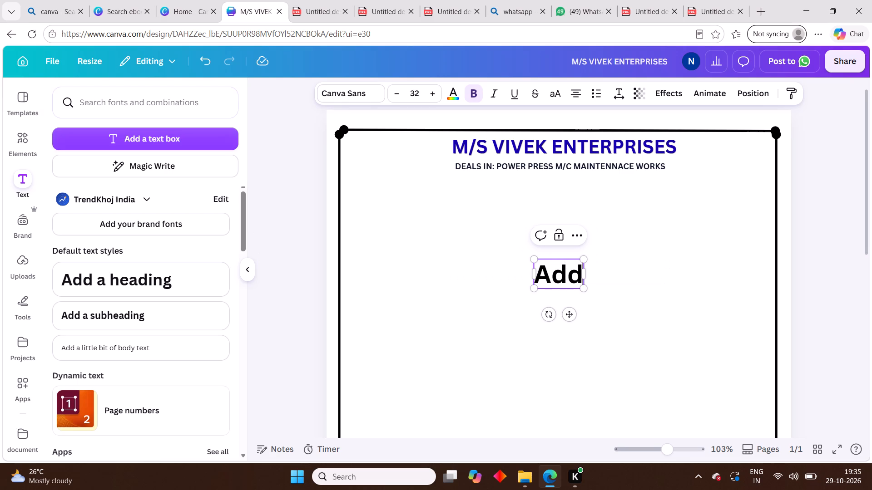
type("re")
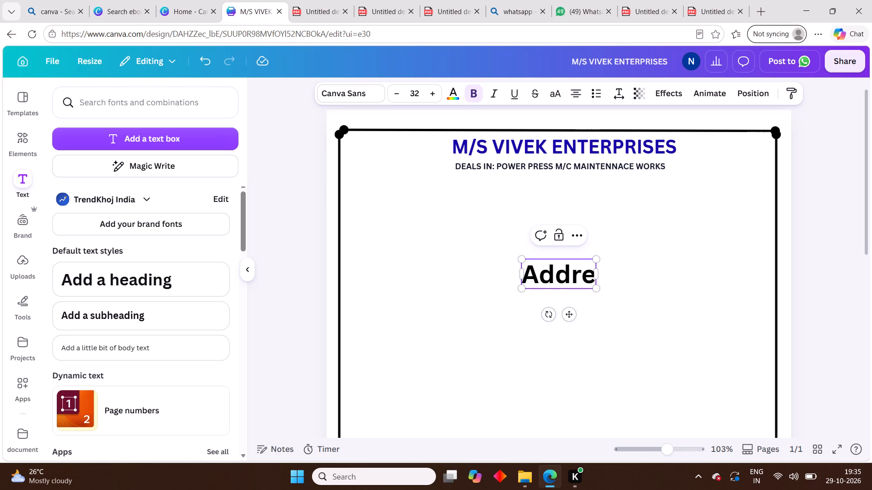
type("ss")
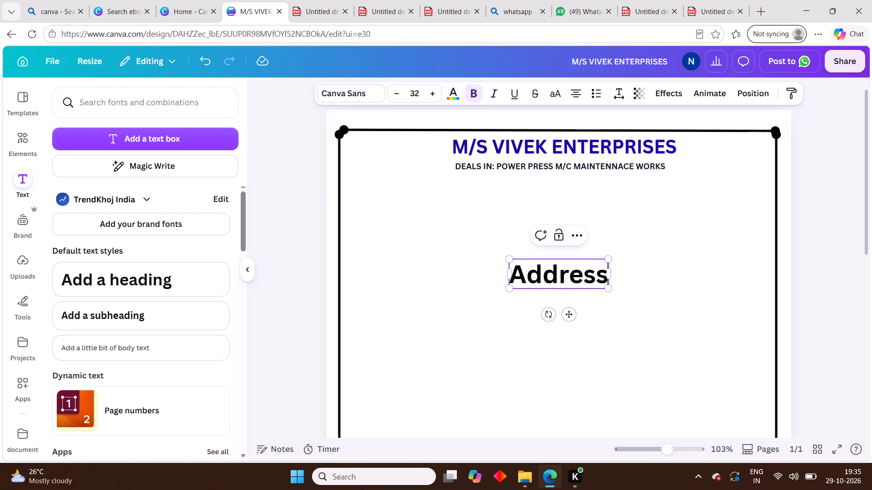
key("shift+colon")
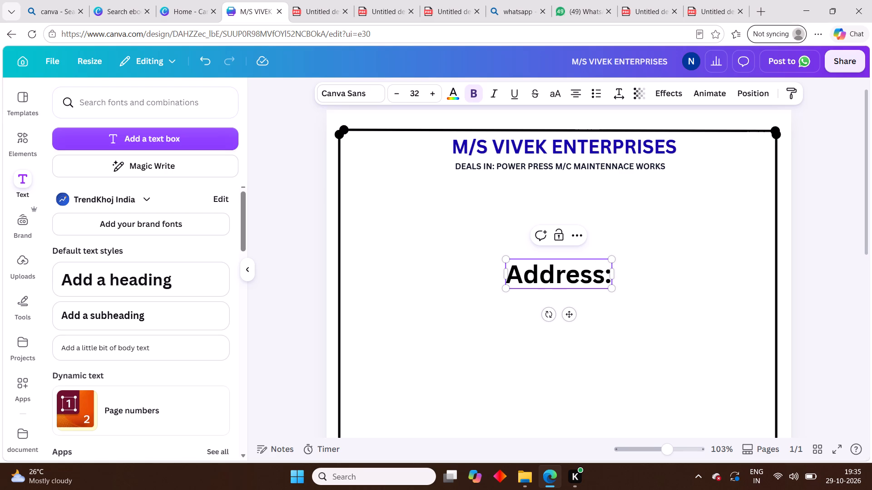
Continue the address line with "P.No" followed by the business's plot number.
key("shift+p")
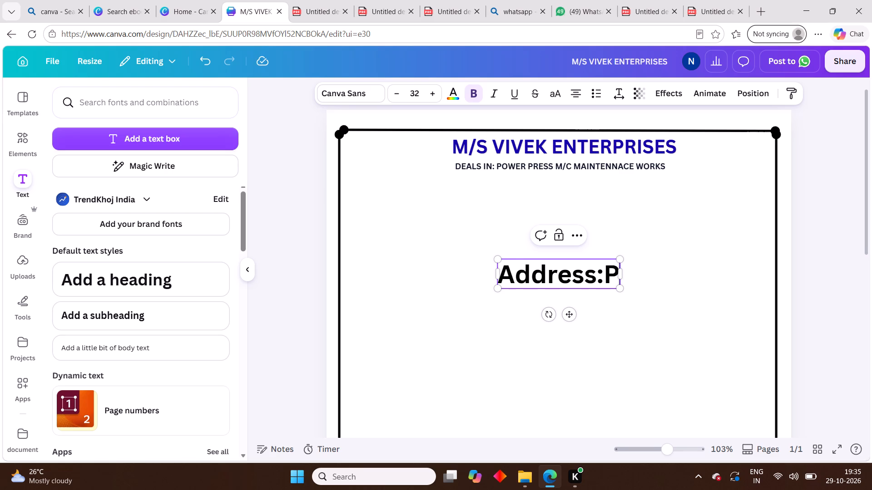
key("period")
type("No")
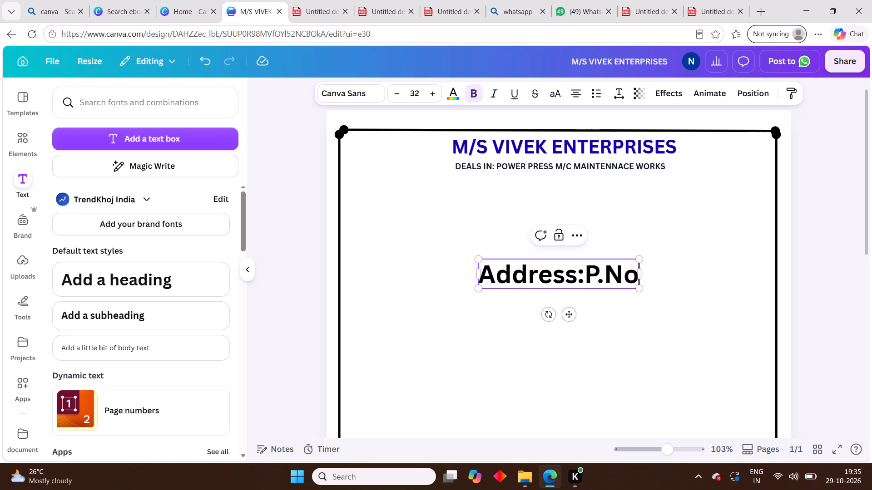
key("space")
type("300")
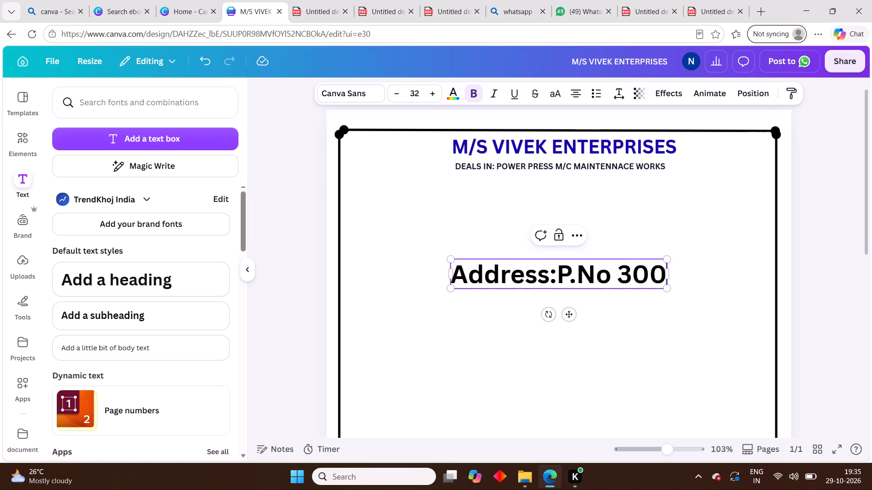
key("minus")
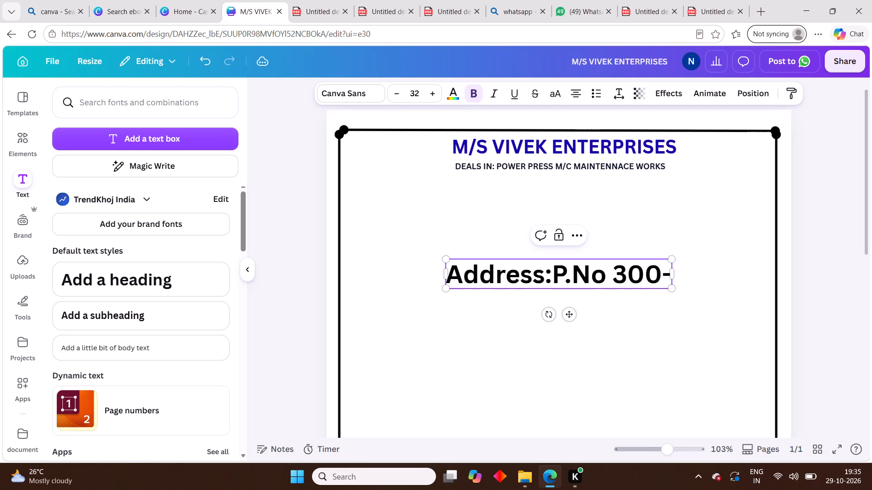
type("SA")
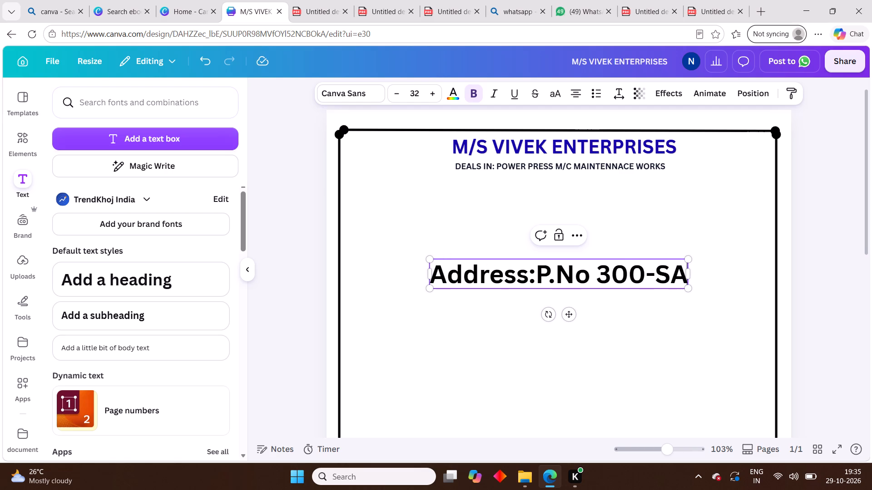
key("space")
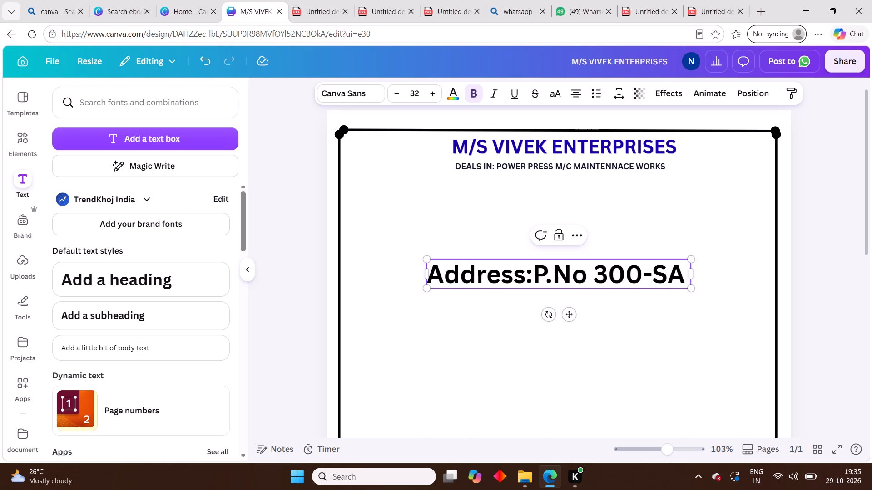
Continue the address line after the plot number with the first part of the road name.
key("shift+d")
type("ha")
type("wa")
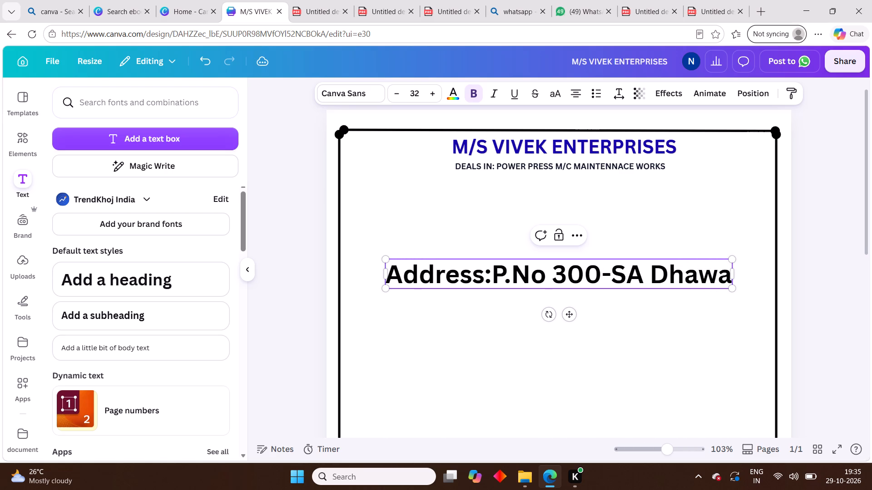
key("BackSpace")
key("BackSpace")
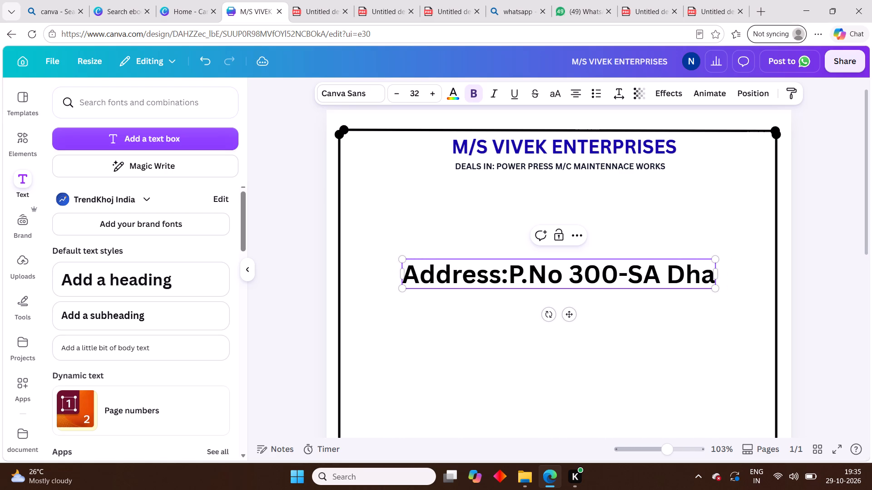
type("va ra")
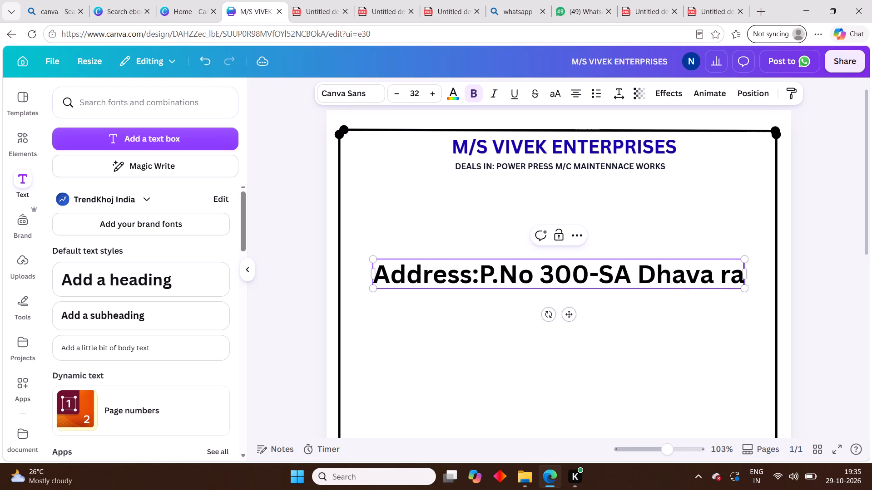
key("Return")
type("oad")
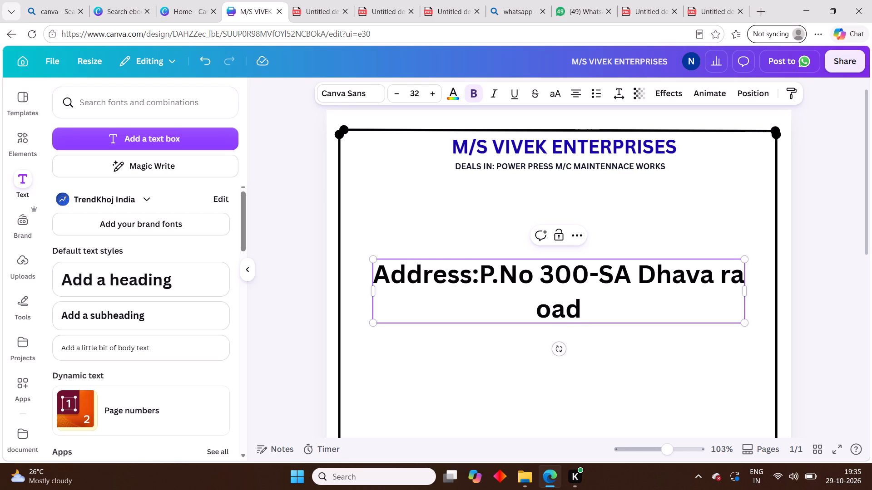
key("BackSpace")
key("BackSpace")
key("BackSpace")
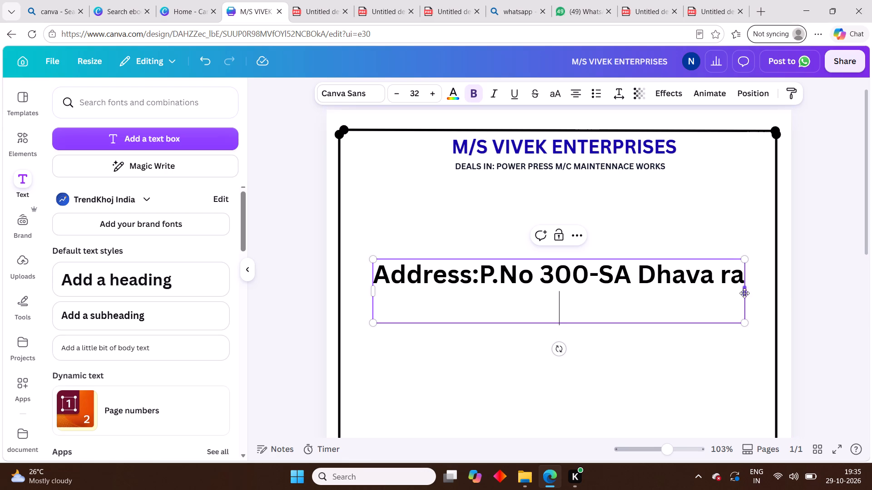
Widen the address text box to make room for more text and shift it toward the page's left edge.
left_click_drag(744, 293, 758, 293)
left_click_drag(743, 294, 747, 295)
left_click_drag(747, 295, 766, 295)
left_click(805, 298)
left_click(737, 271)
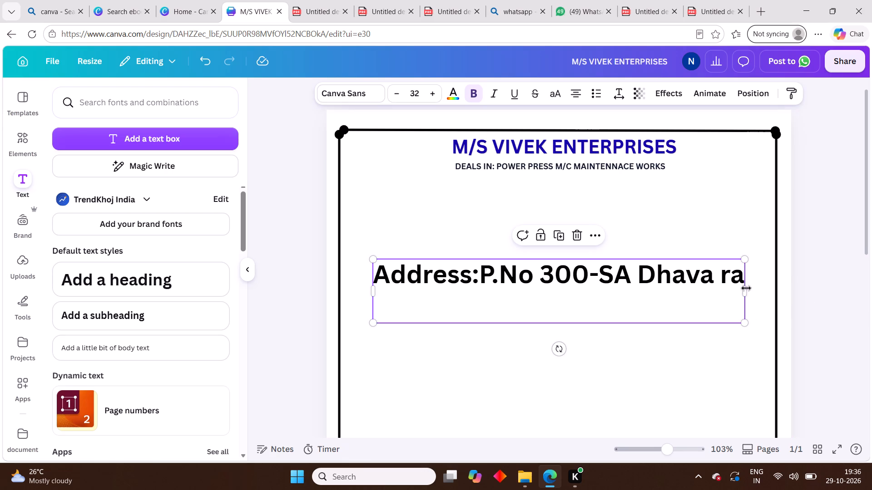
left_click_drag(746, 292, 817, 293)
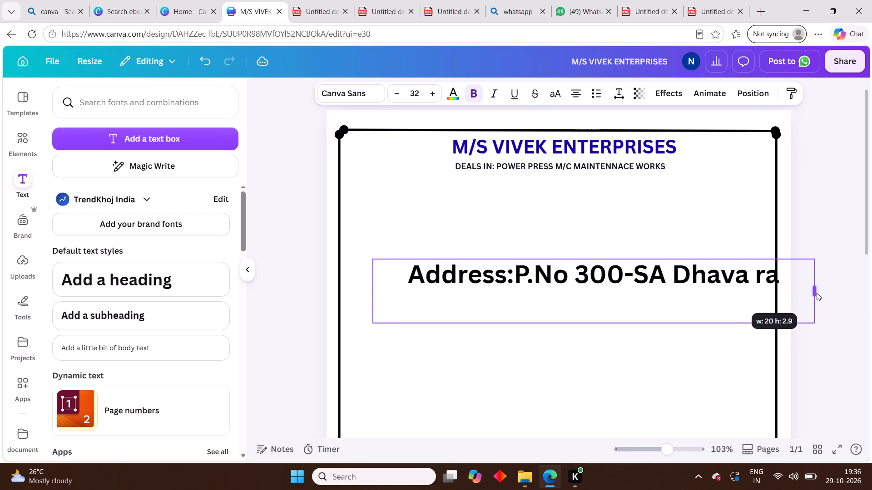
left_click_drag(817, 293, 832, 293)
left_click_drag(745, 301, 594, 283)
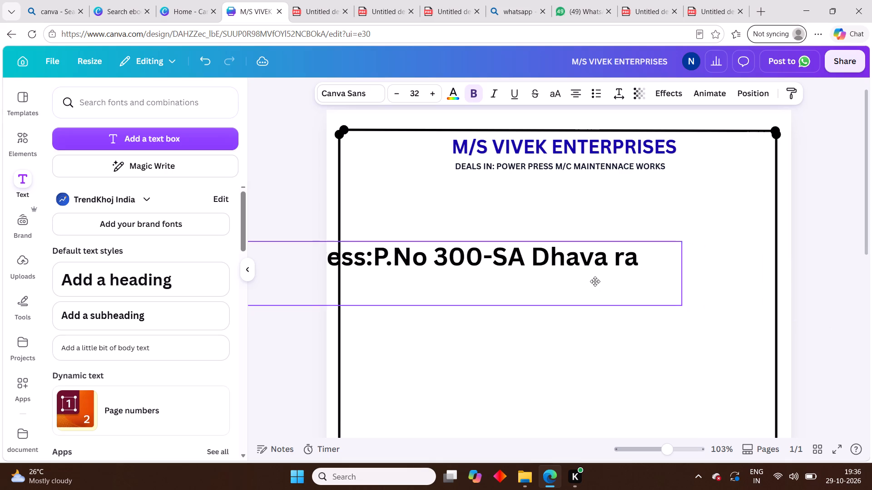
Enlarge the address text to about font size 49.1, shift it left and widen its box to the page's right edge.
left_click_drag(682, 306, 817, 322)
left_click_drag(740, 314, 515, 290)
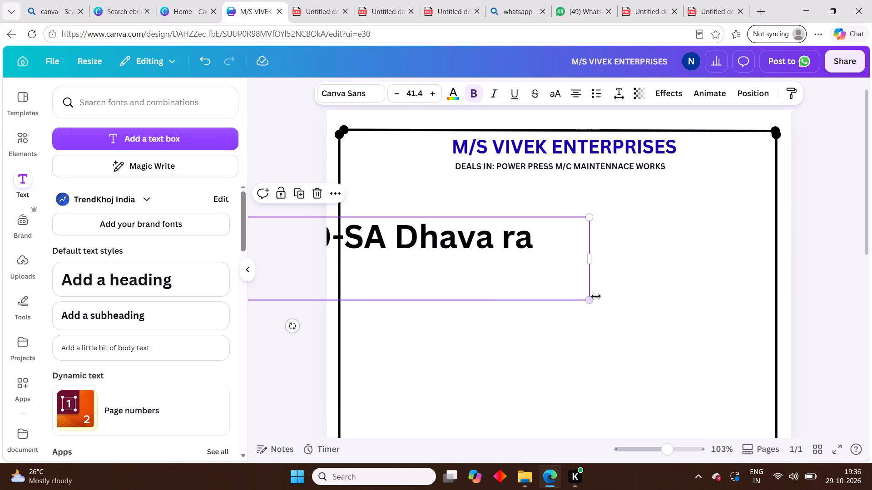
left_click_drag(590, 299, 702, 299)
left_click_drag(649, 289, 615, 289)
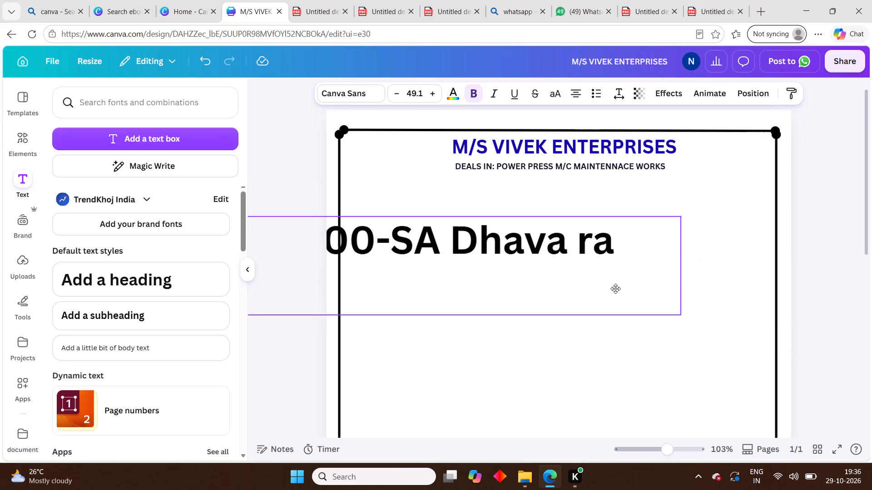
left_click_drag(615, 289, 586, 288)
left_click_drag(635, 310, 703, 313)
left_click_drag(667, 314, 459, 307)
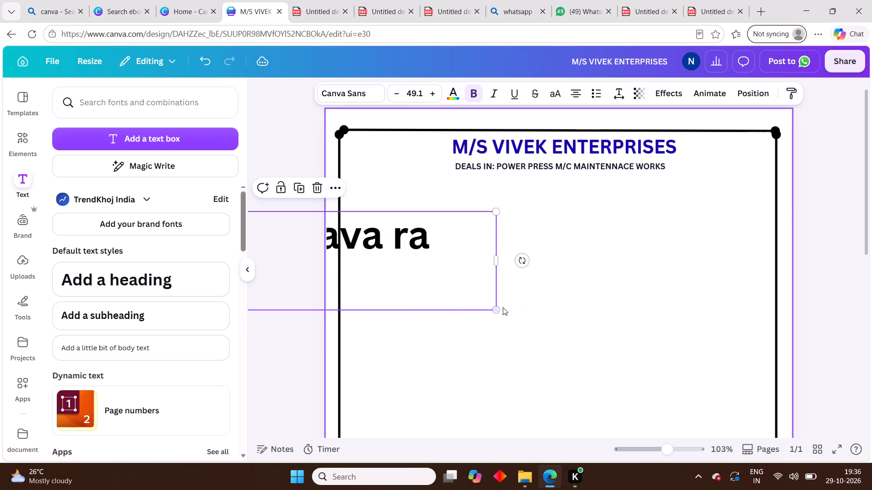
left_click_drag(499, 262, 755, 298)
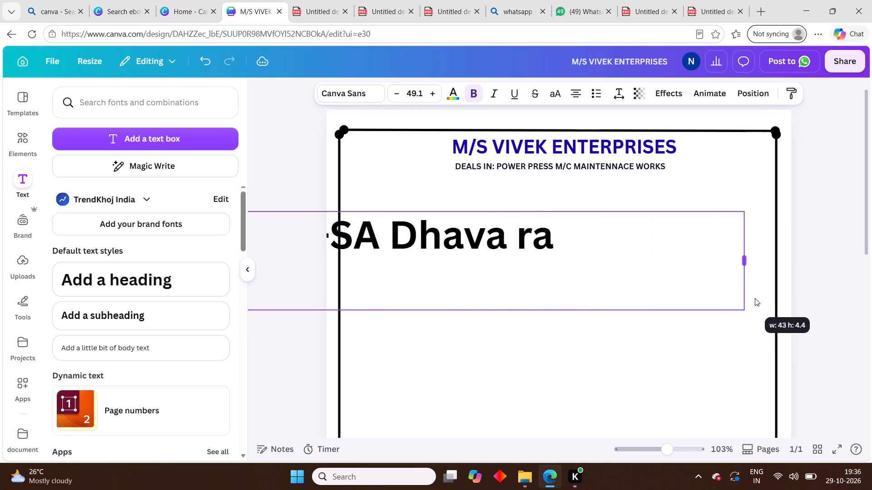
left_click_drag(755, 298, 791, 311)
Correct and complete the road name in the address line, and add a comma, the locality and the city.
left_click(582, 239)
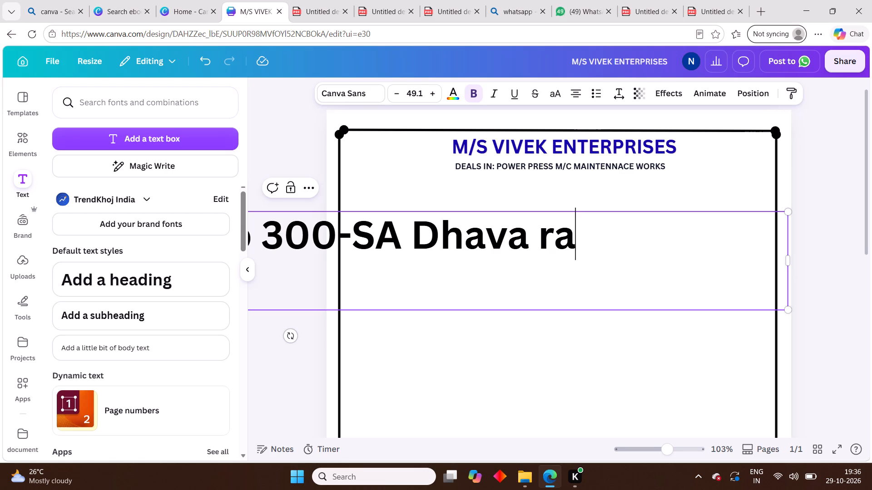
key("BackSpace")
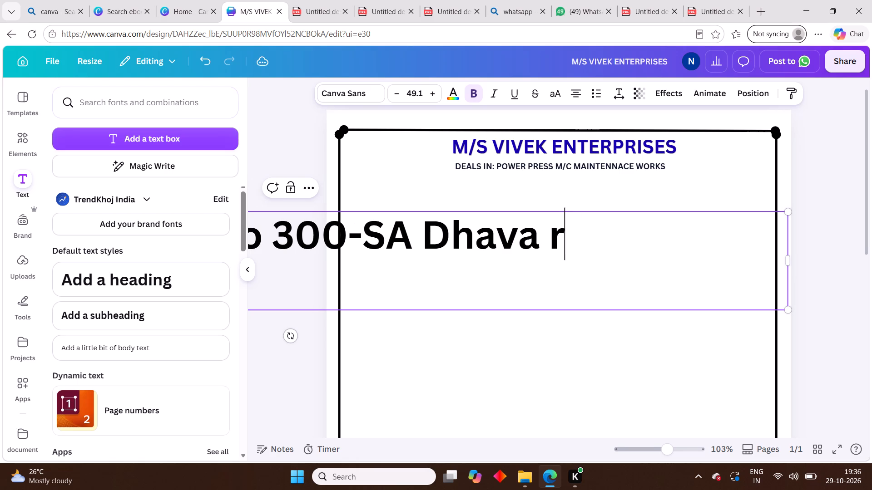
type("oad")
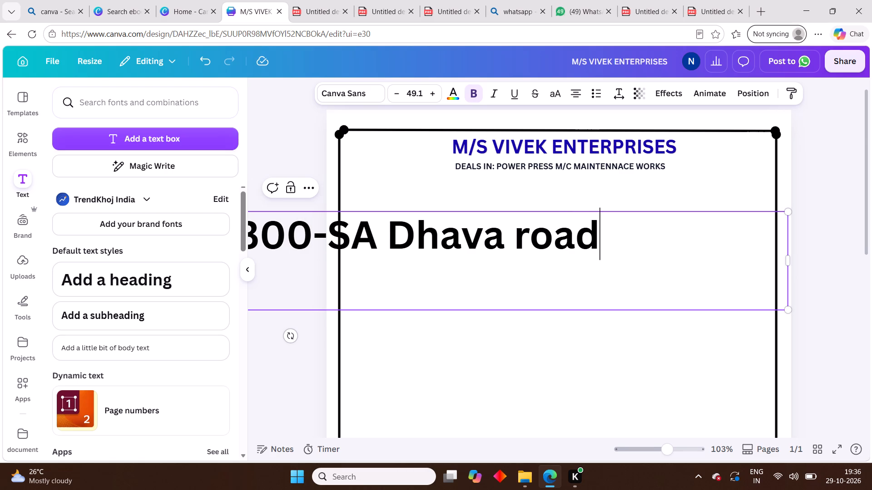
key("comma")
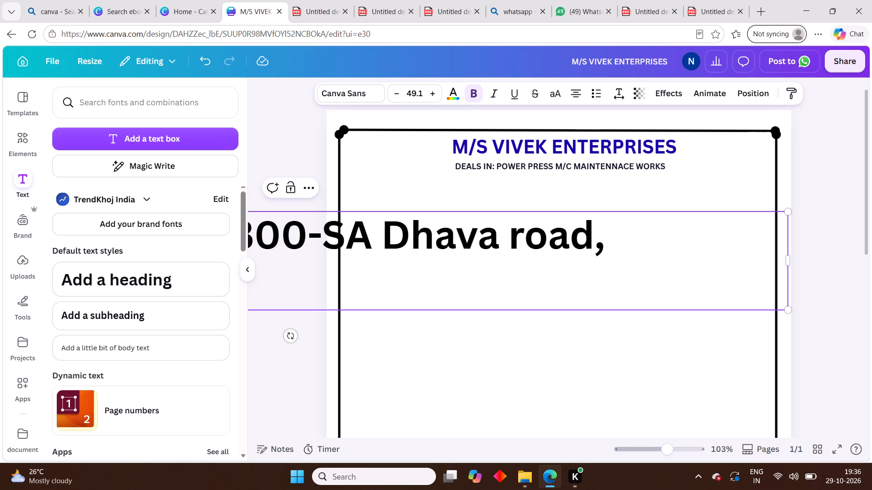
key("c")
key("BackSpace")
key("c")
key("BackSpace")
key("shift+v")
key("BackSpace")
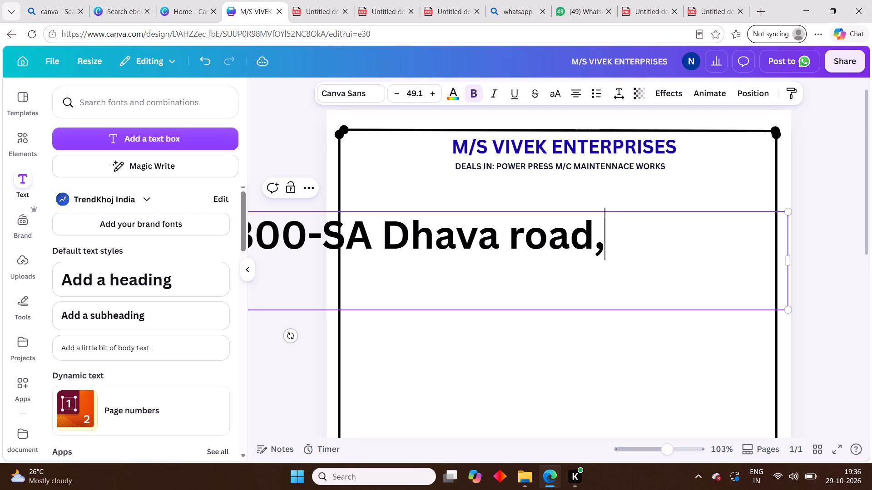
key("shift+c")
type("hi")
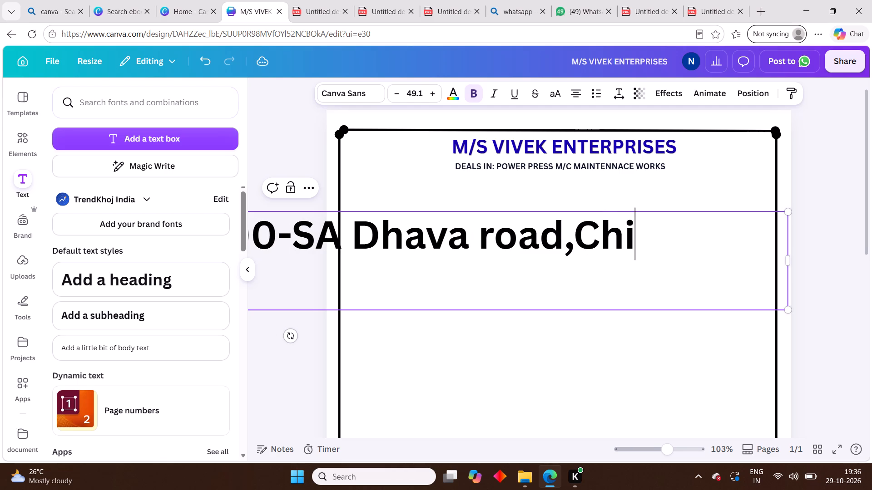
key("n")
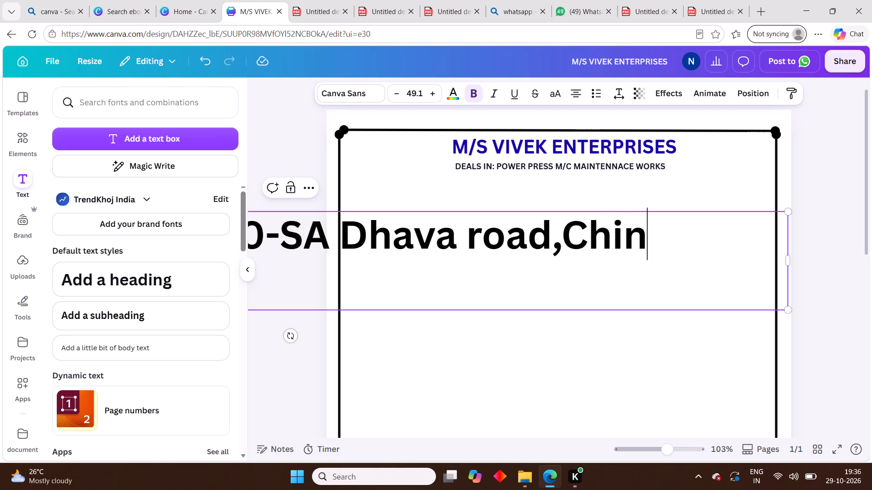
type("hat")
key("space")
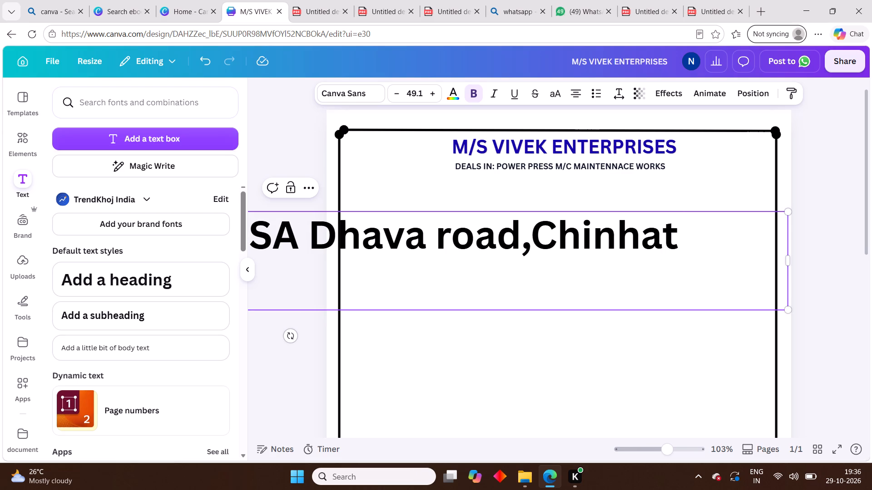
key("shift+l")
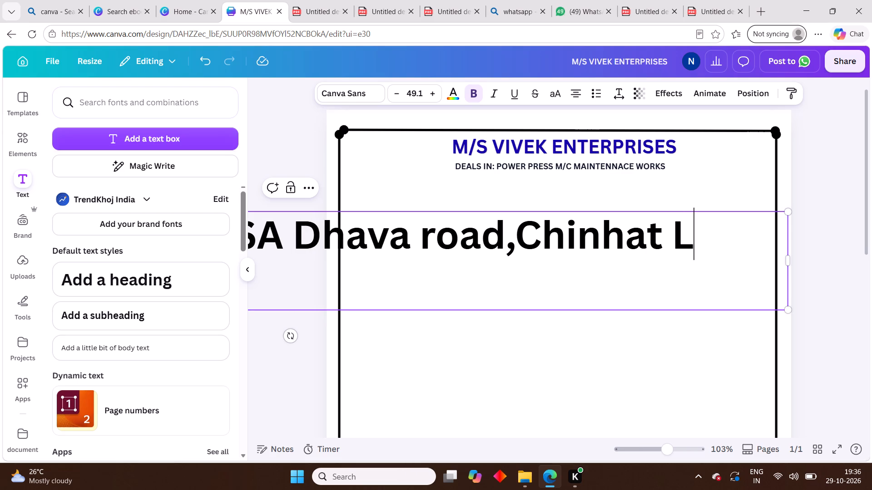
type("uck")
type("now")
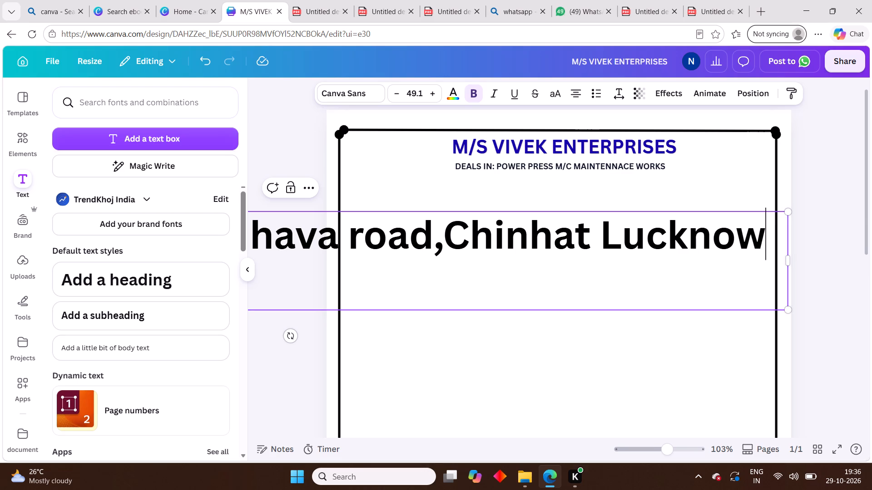
left_click(808, 343)
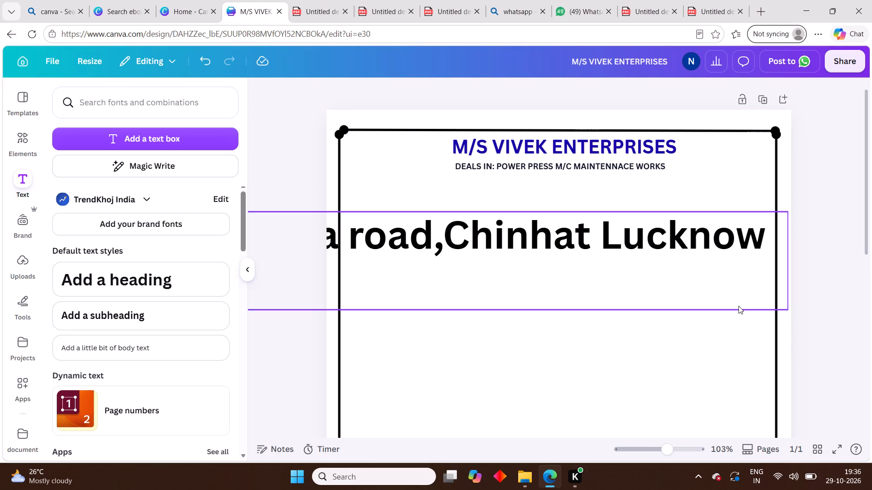
Shift the address text box further left past the page edge and widen it again for more text.
left_click_drag(717, 265, 533, 264)
left_click_drag(605, 260, 812, 289)
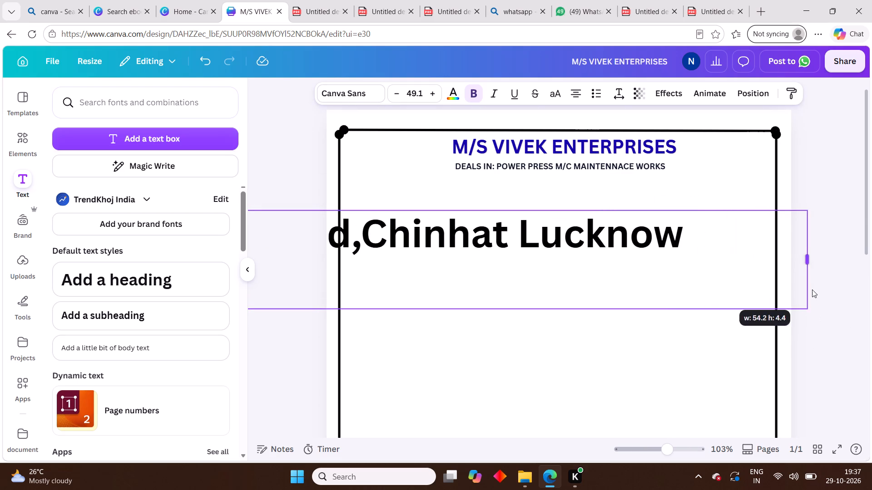
left_click_drag(812, 289, 827, 291)
left_click_drag(753, 281, 508, 263)
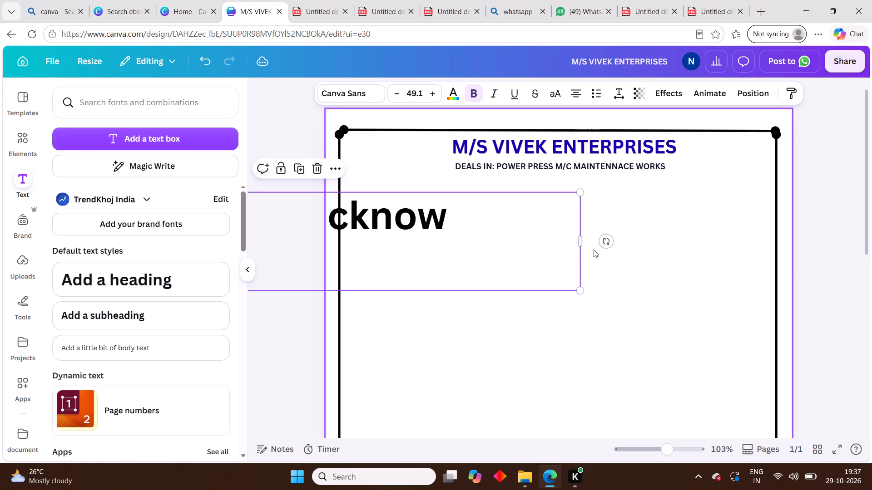
left_click_drag(581, 243, 650, 255)
Add the business's postal code after the city in the address line.
left_click(503, 214)
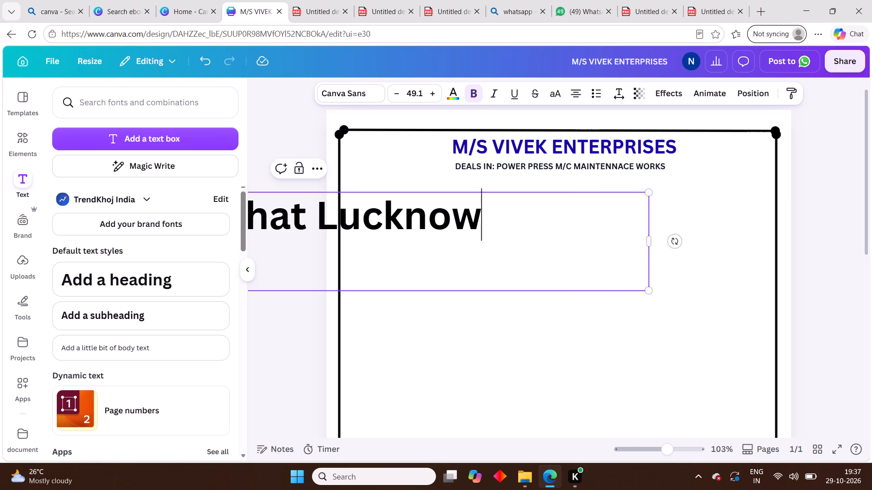
key("space")
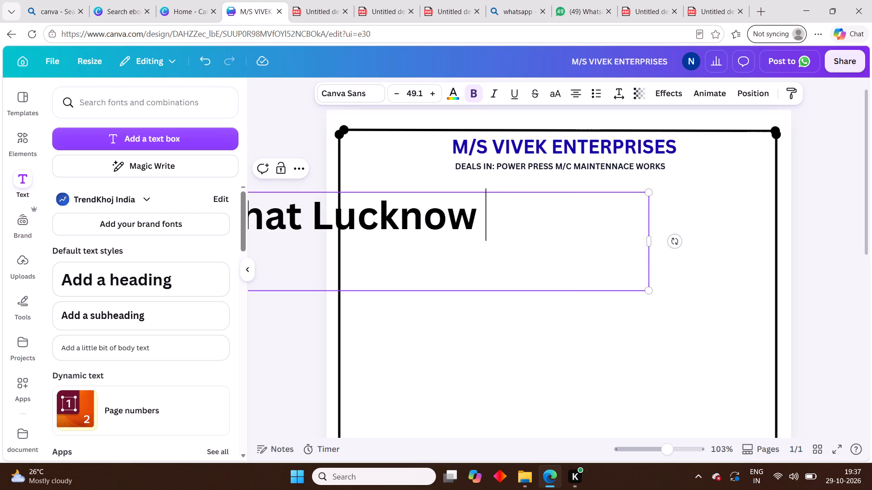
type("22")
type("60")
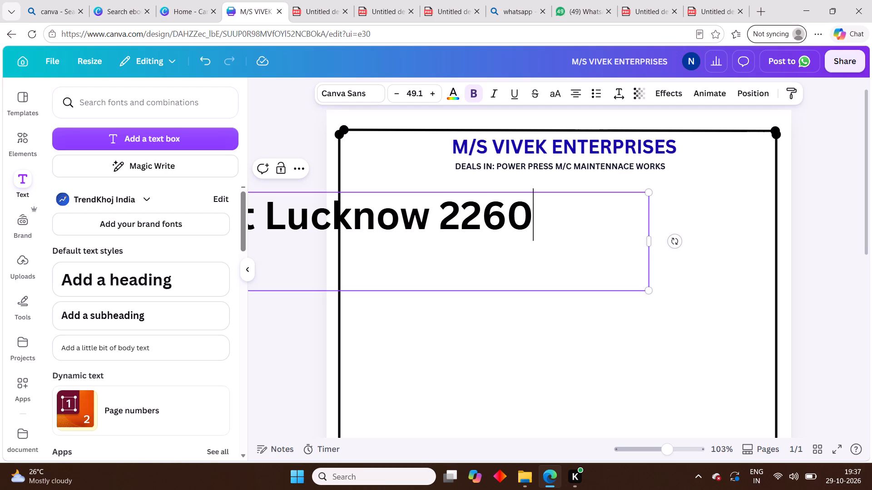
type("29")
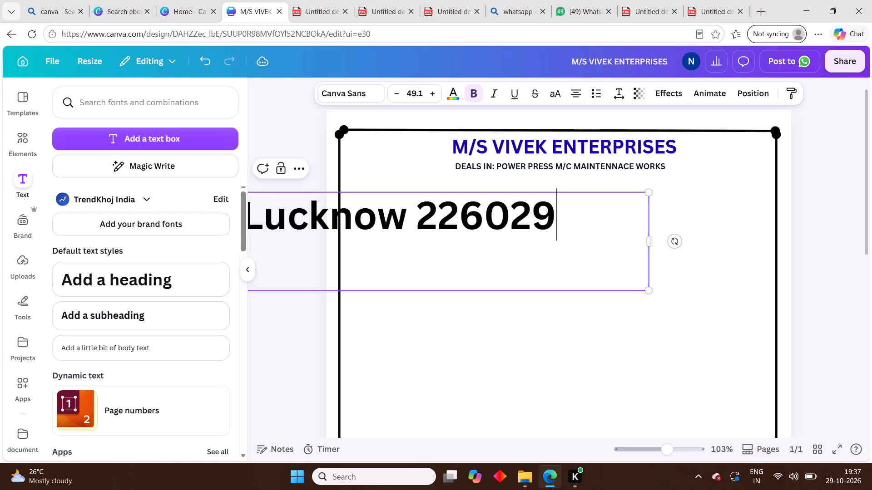
Scale the address text down to about font size 29.5, moving the box right to bring more of the line onto the page.
left_click_drag(489, 248, 514, 259)
left_click(838, 357)
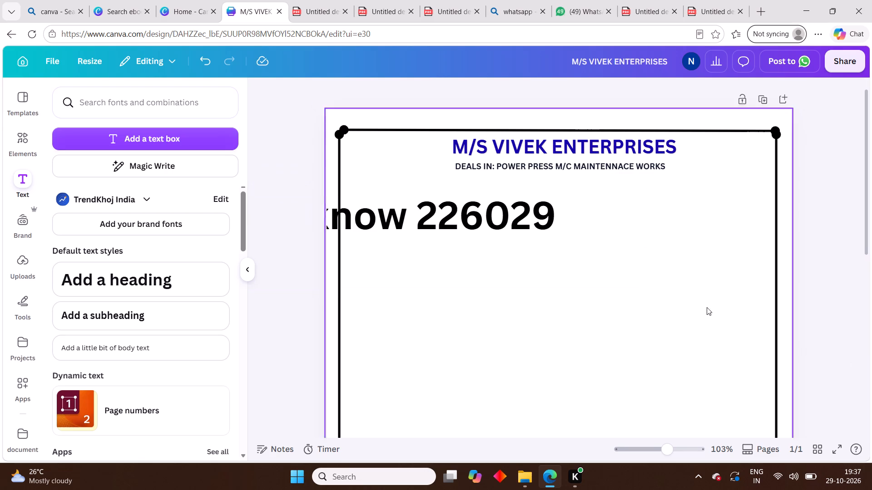
left_click_drag(567, 253, 604, 260)
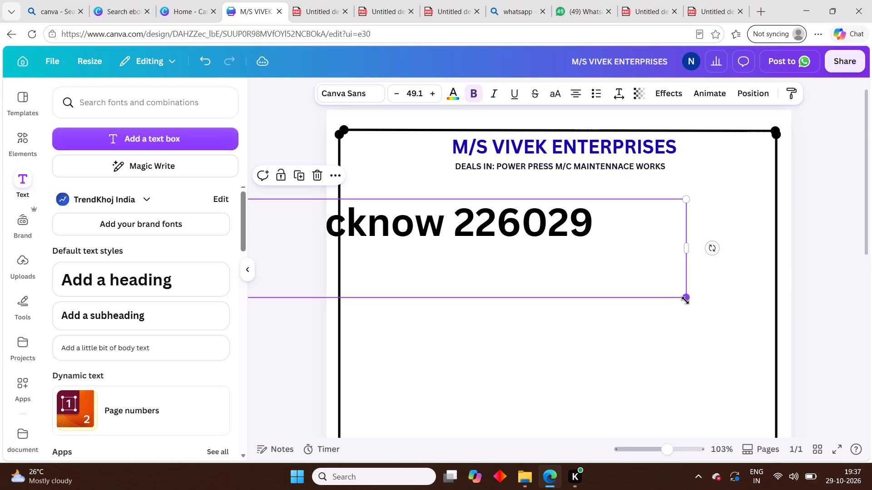
left_click_drag(687, 300, 516, 272)
left_click_drag(436, 248, 635, 284)
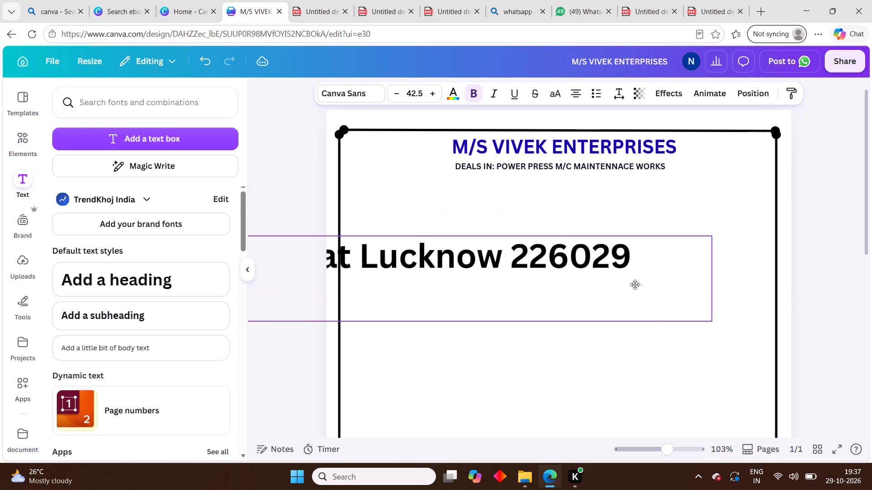
left_click_drag(635, 284, 635, 285)
left_click_drag(715, 325, 557, 300)
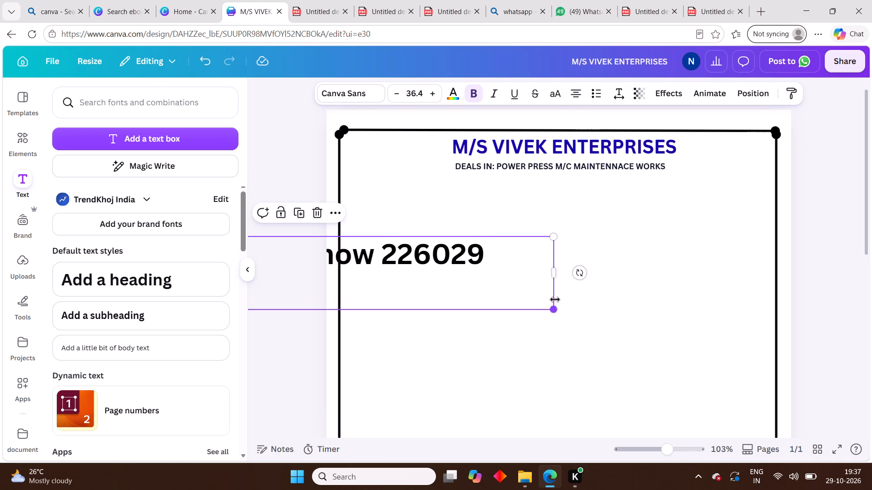
left_click_drag(431, 283, 560, 290)
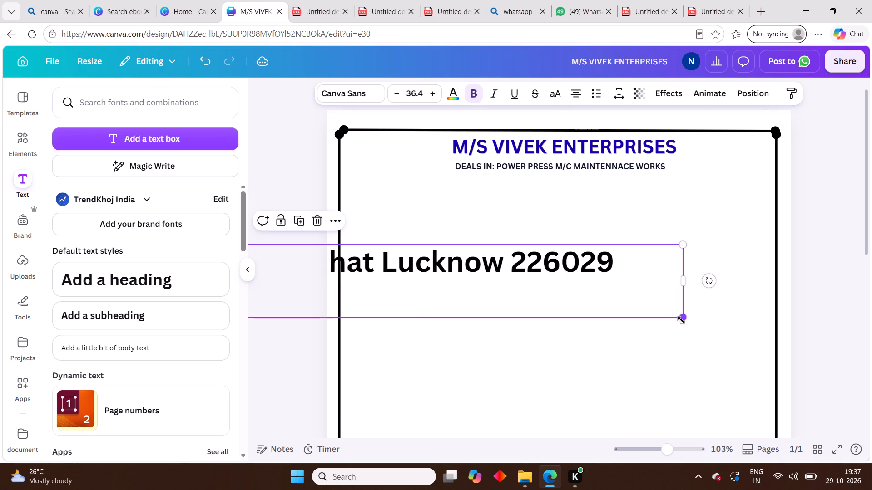
left_click_drag(681, 320, 501, 286)
left_click_drag(429, 276, 637, 298)
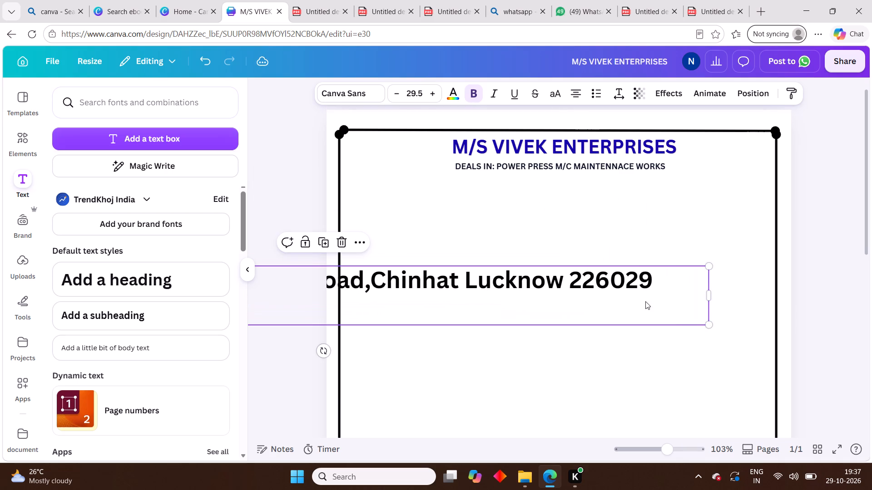
Shrink the address text further to font size 11 and shift it right so the whole line fits inside the page border.
left_click_drag(710, 326, 554, 302)
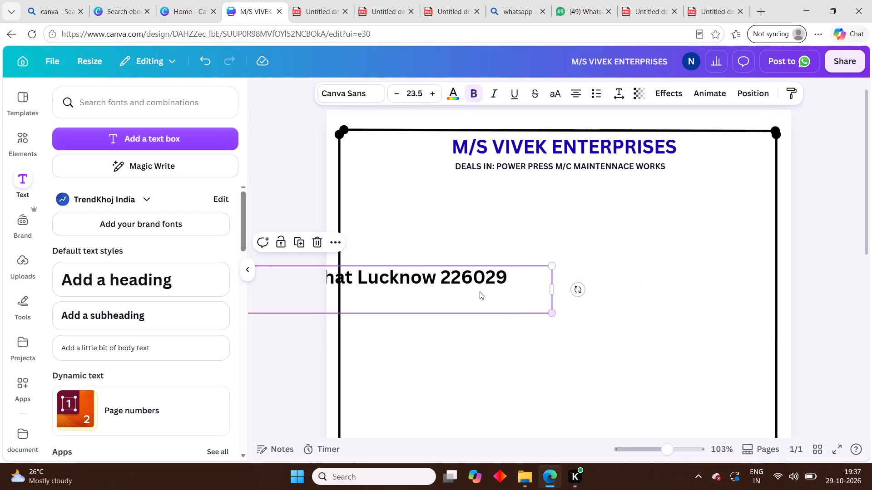
left_click_drag(480, 291, 642, 304)
left_click_drag(712, 328, 569, 303)
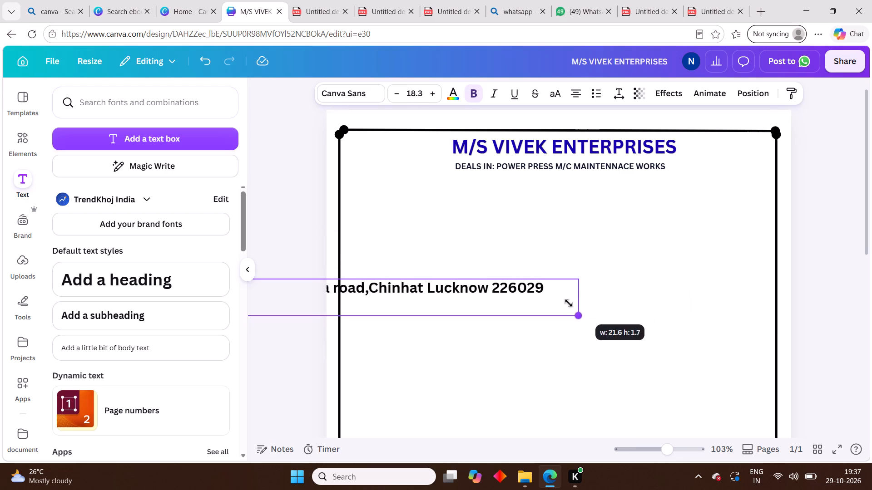
left_click_drag(569, 303, 556, 303)
left_click_drag(475, 292, 624, 299)
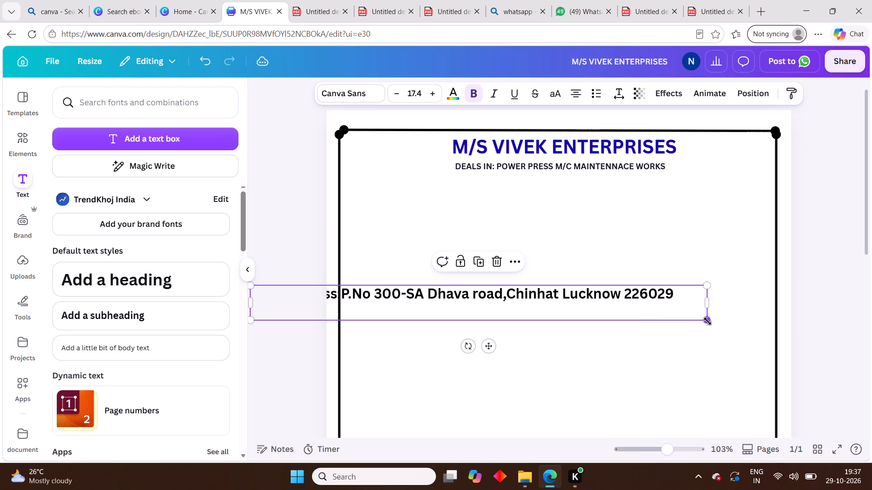
left_click_drag(708, 321, 568, 314)
left_click_drag(502, 296, 617, 302)
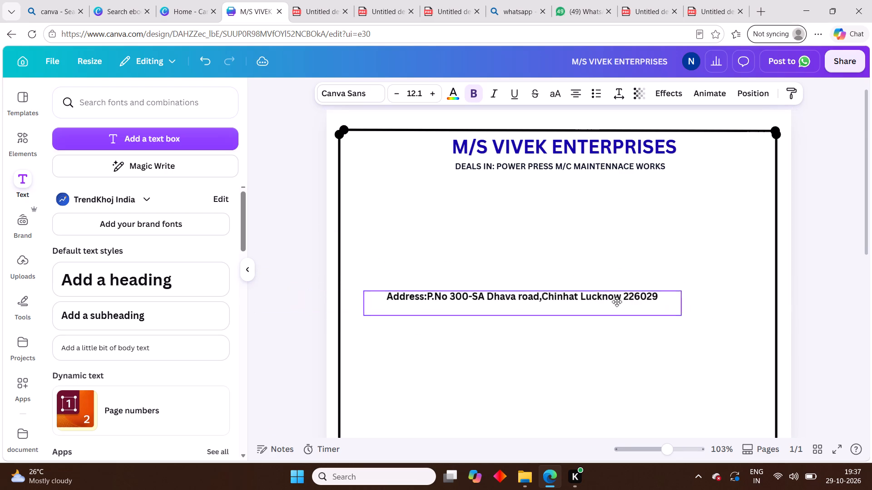
left_click_drag(617, 302, 619, 302)
left_click_drag(686, 317, 661, 318)
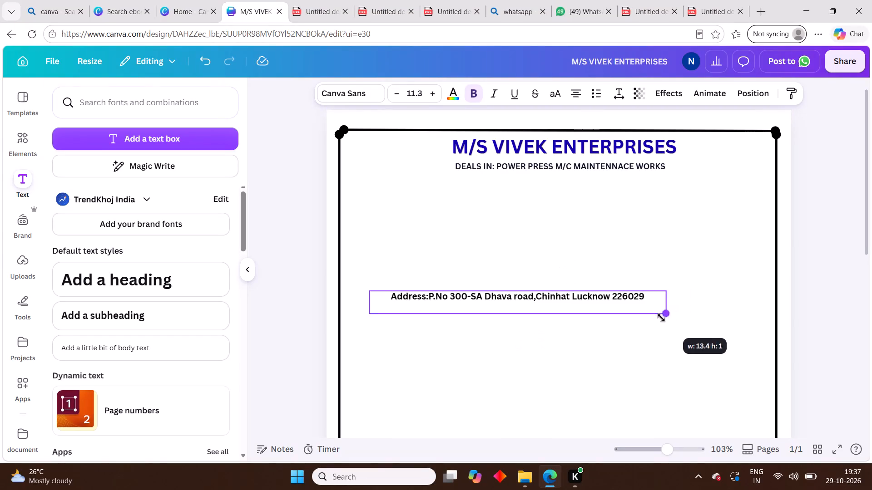
left_click_drag(661, 318, 656, 318)
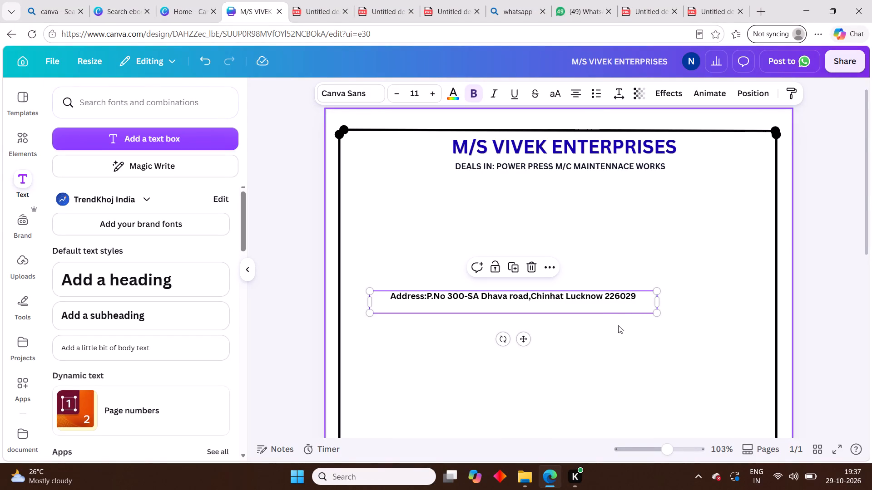
Place the address line directly beneath the DEALS IN line, roughly centred under the heading.
left_click_drag(598, 304, 639, 185)
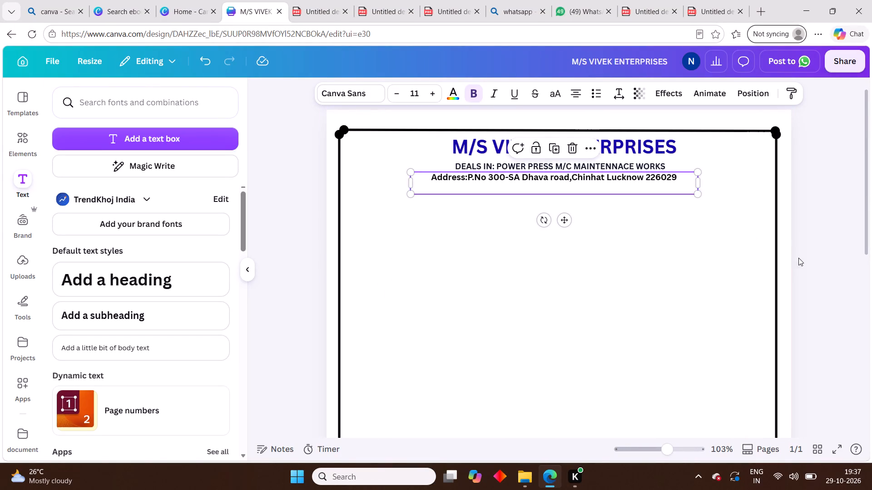
left_click(808, 263)
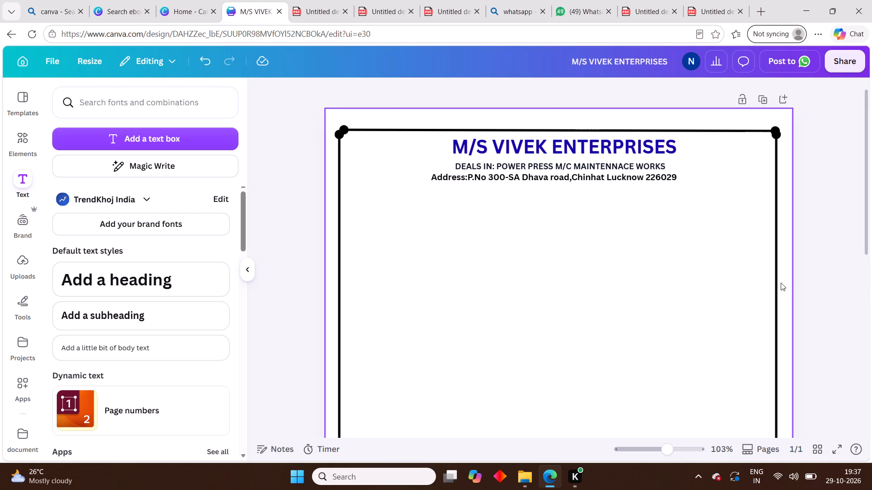
Add a subheading text box below the address line with the label "Email :-".
scroll(781, 283, "down", 9)
scroll(785, 282, "up", 6)
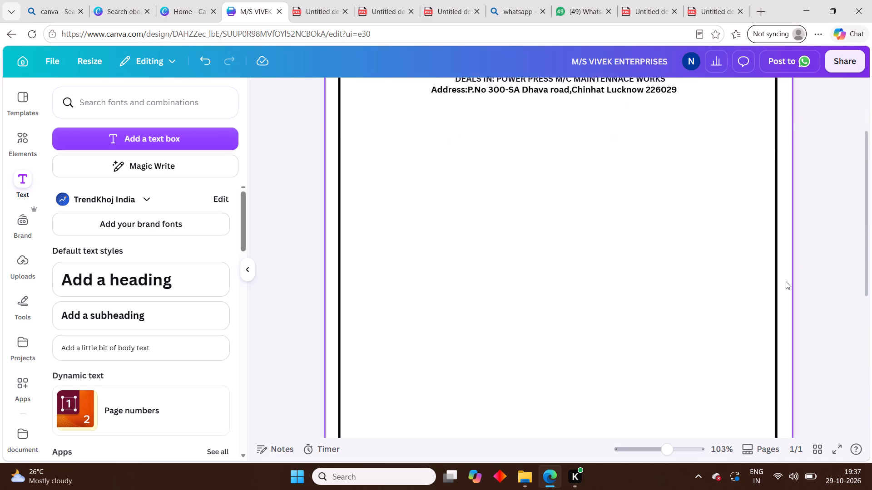
scroll(786, 281, "up", 2)
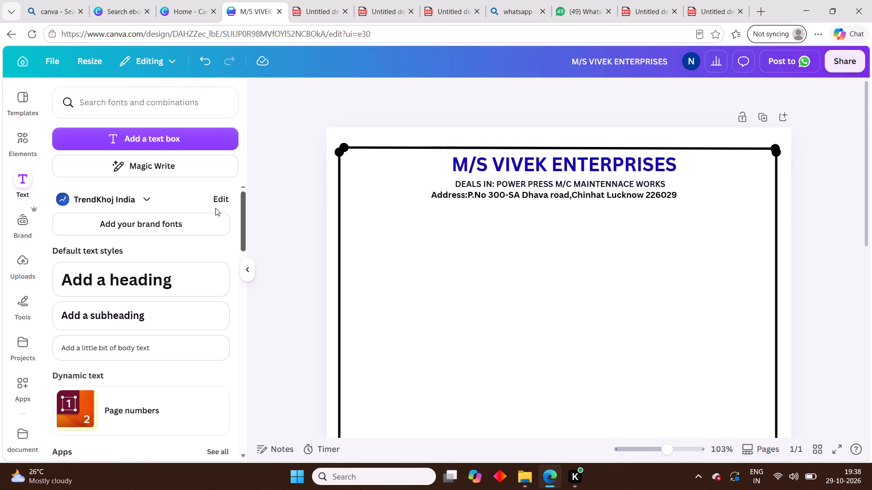
left_click(168, 310)
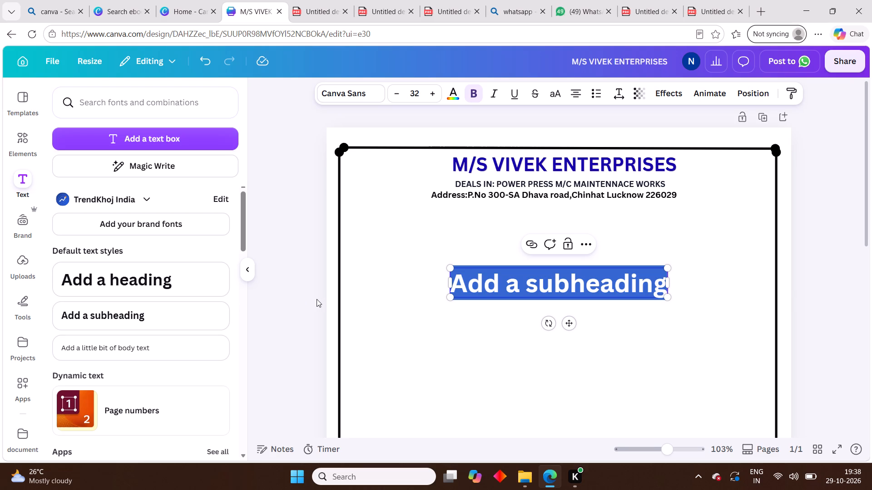
type("Email")
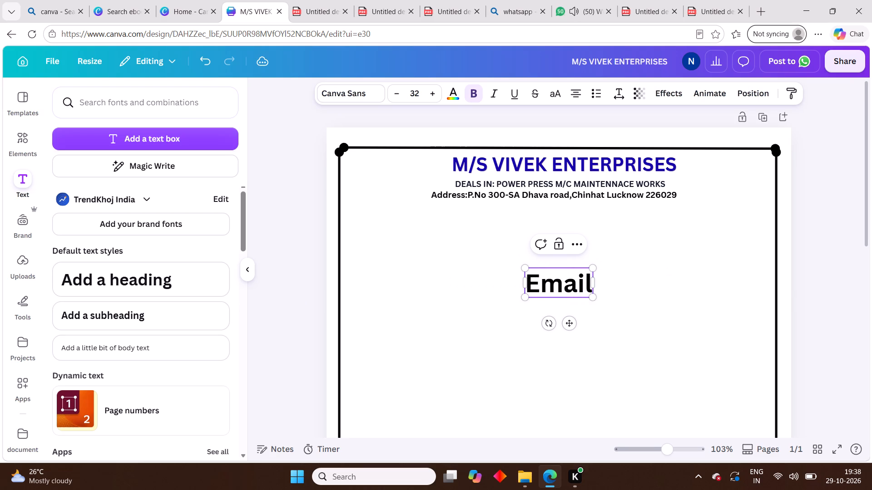
key("space")
type(";")
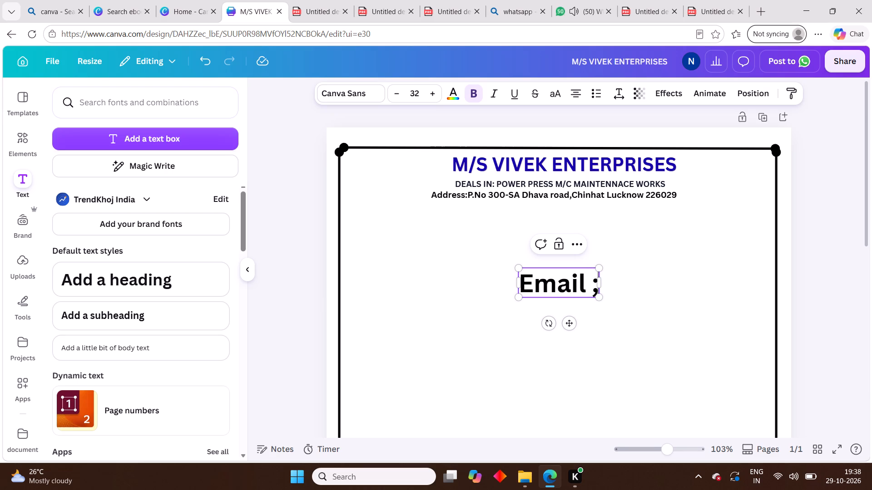
key("BackSpace")
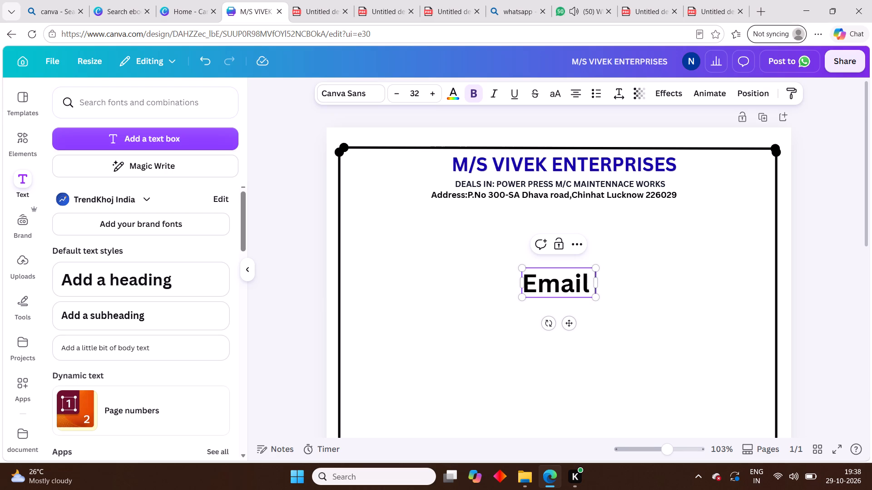
key("shift+colon")
key("minus")
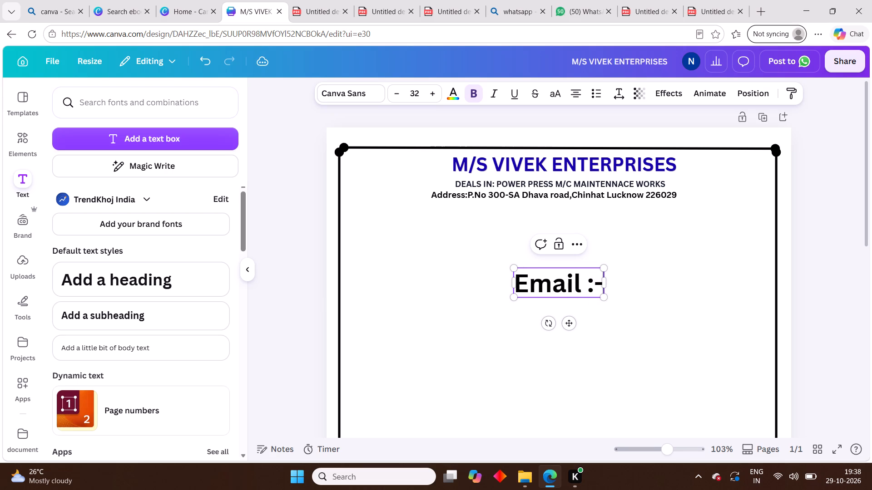
key("space")
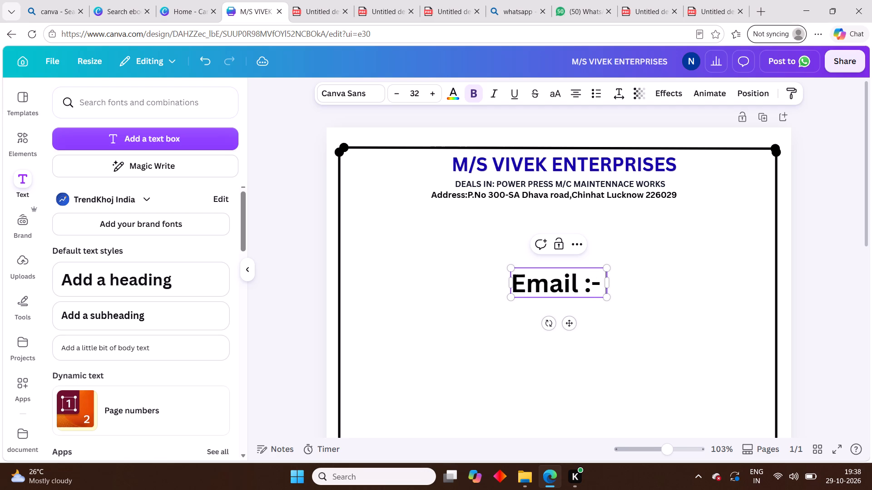
Enter the business's email address after the Email label.
type("vivel")
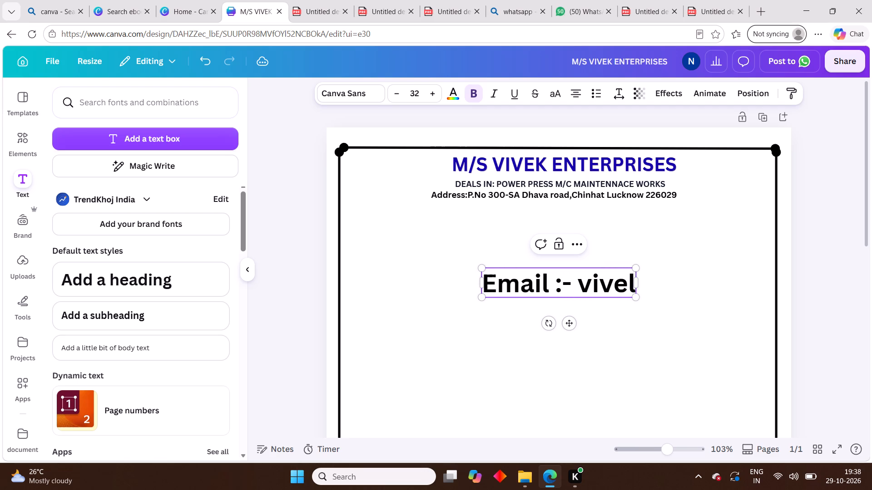
key("BackSpace")
key("k")
key("space")
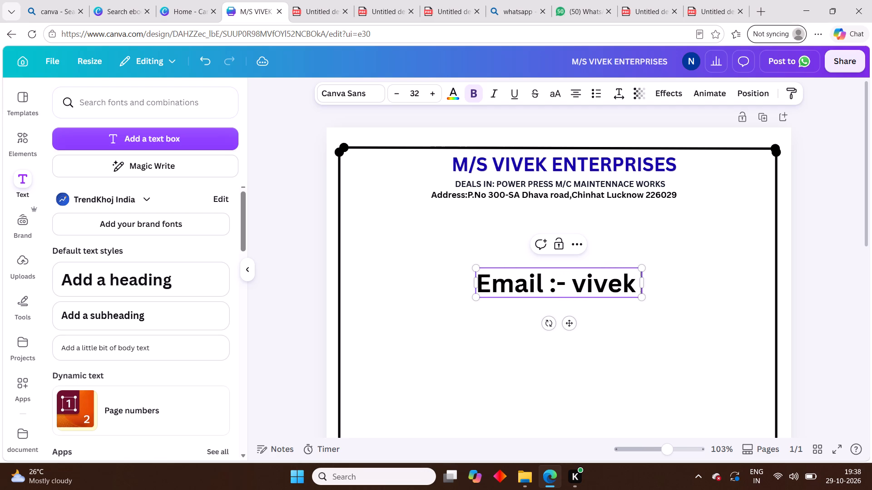
key("BackSpace")
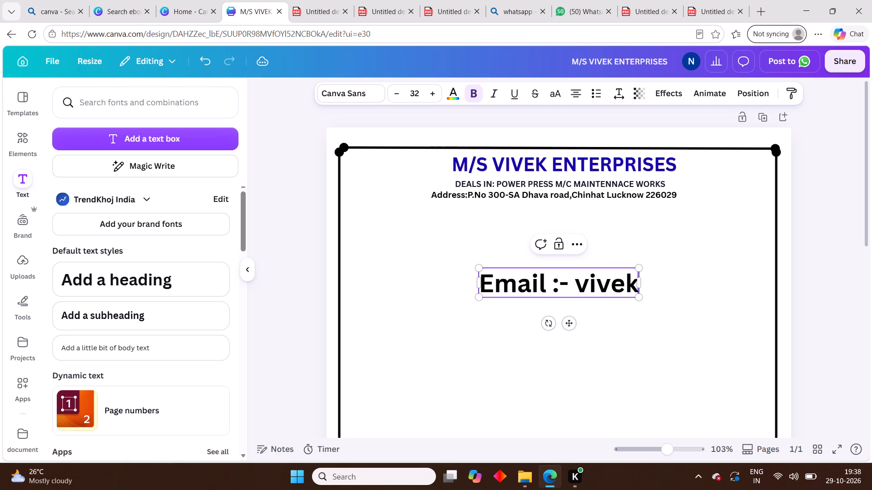
key("e")
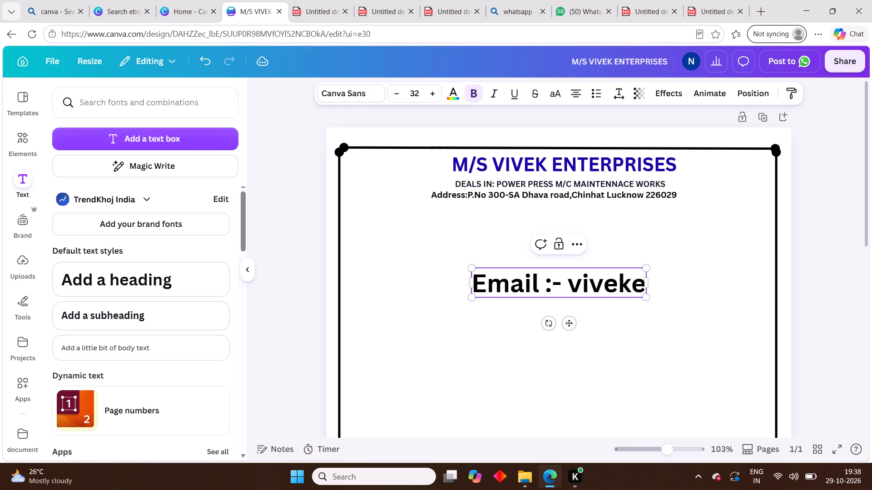
key("n")
type("tr")
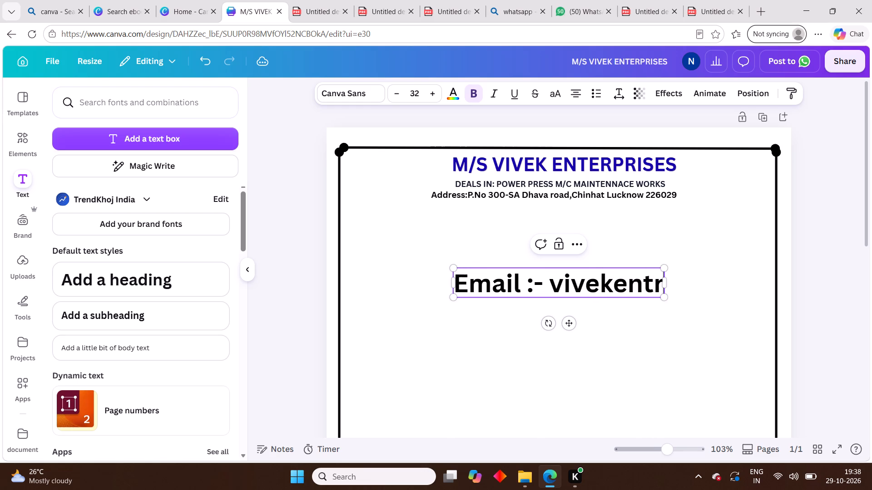
key("BackSpace")
type("er")
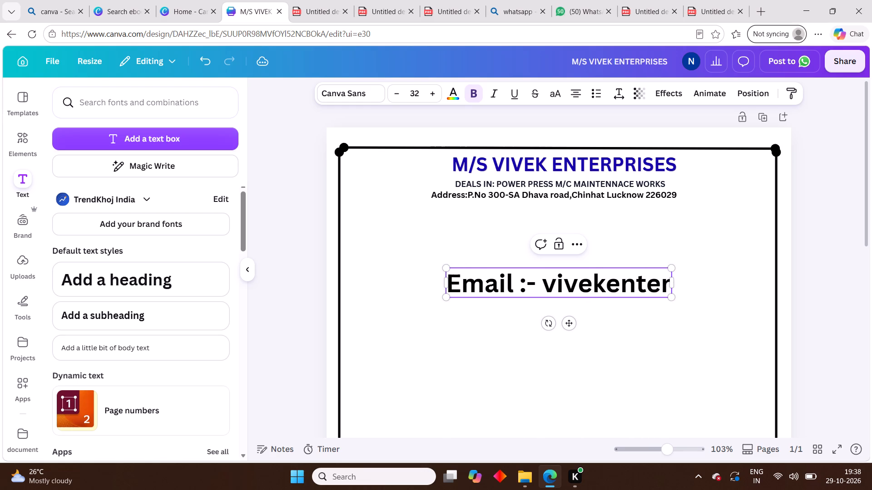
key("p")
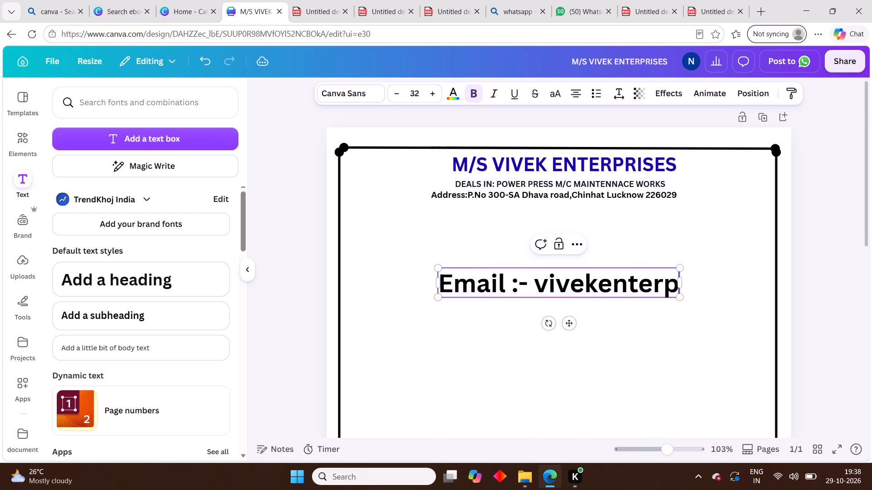
Continue entering the business's email address after the Email label in the text box below the address line.
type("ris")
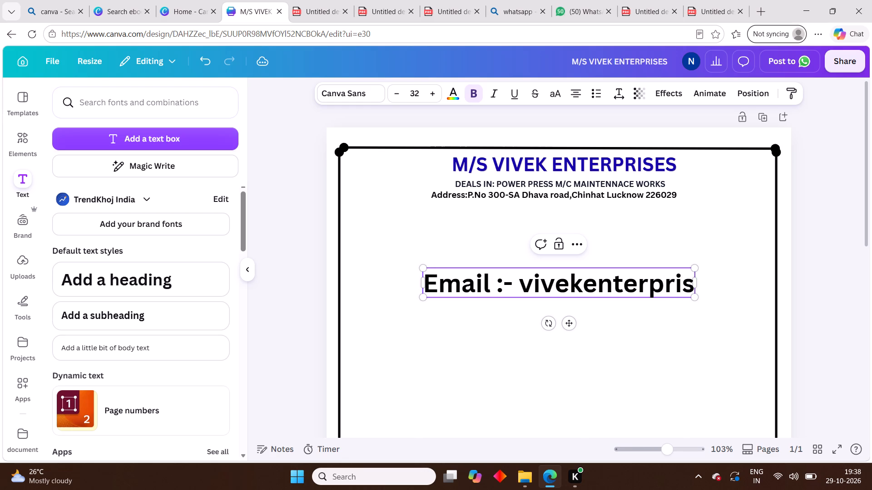
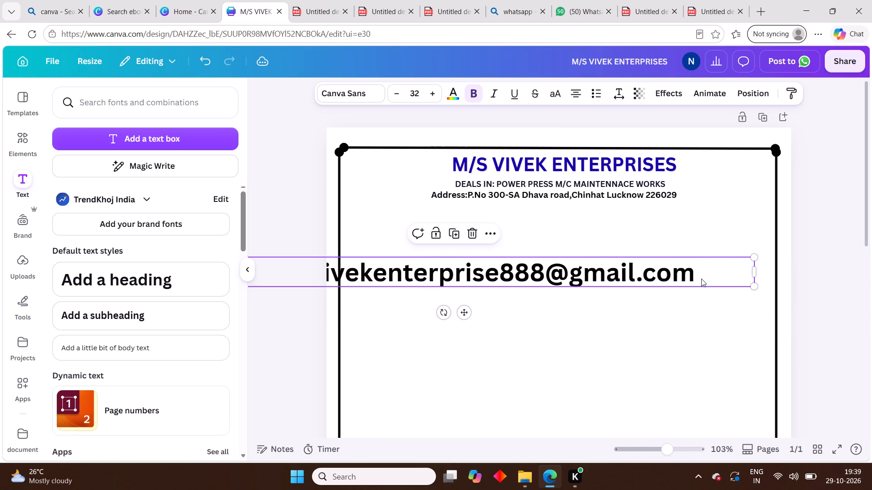
Shrink the email text to about font size 13.3 and bring the whole line inside the page border.
left_click_drag(710, 269, 706, 279)
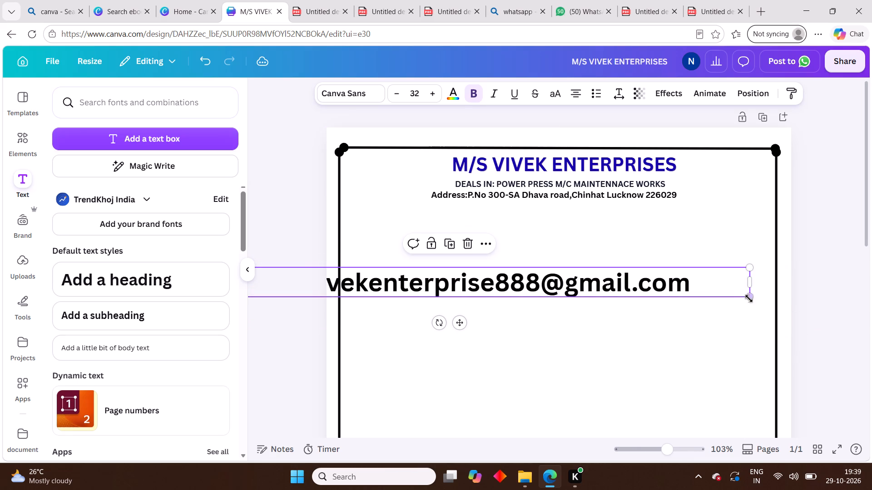
left_click_drag(753, 299, 542, 296)
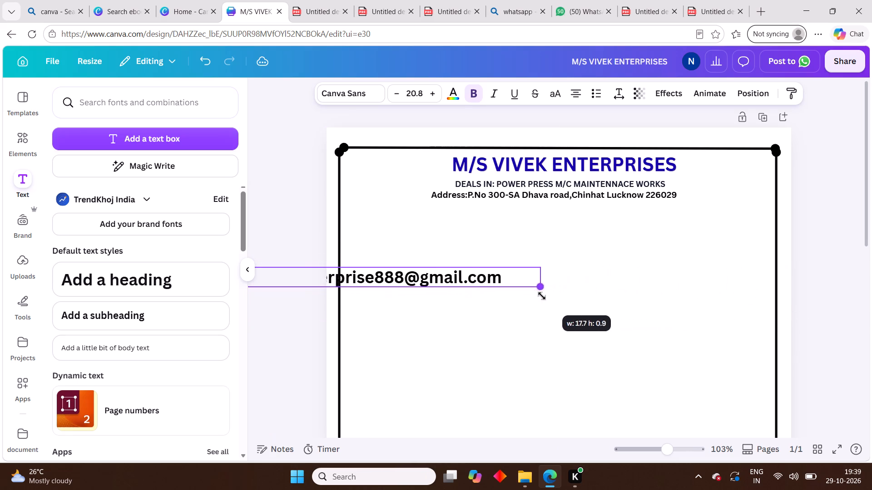
left_click_drag(542, 296, 502, 294)
left_click_drag(469, 276, 738, 278)
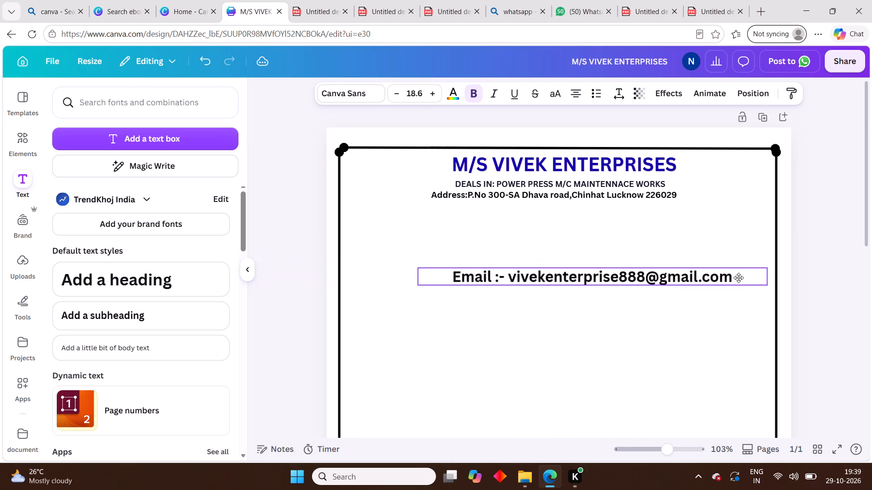
left_click_drag(738, 278, 704, 272)
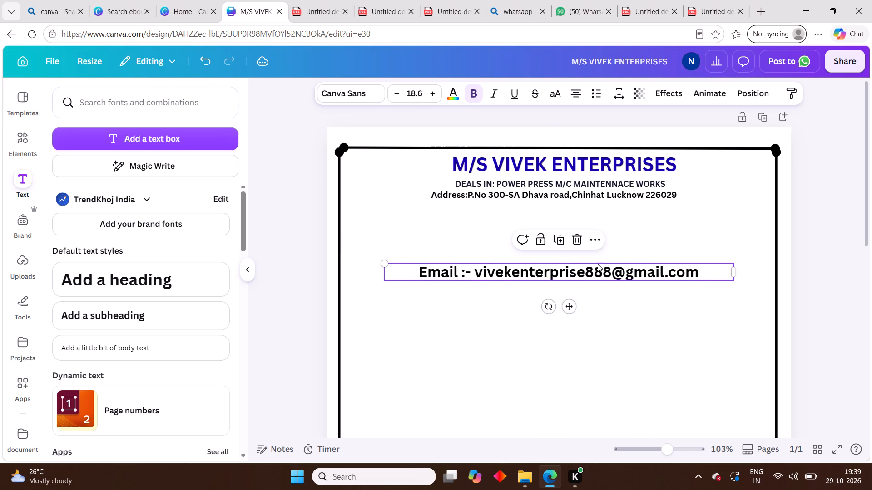
left_click_drag(382, 265, 474, 268)
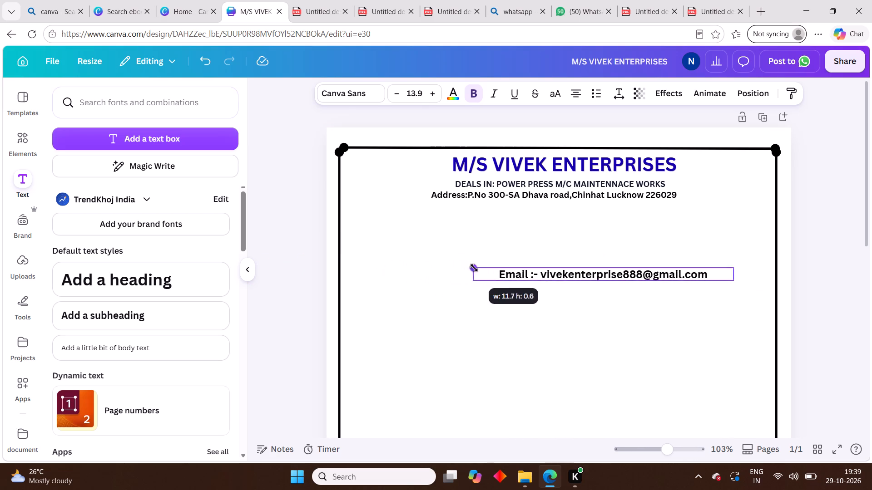
left_click_drag(474, 268, 461, 264)
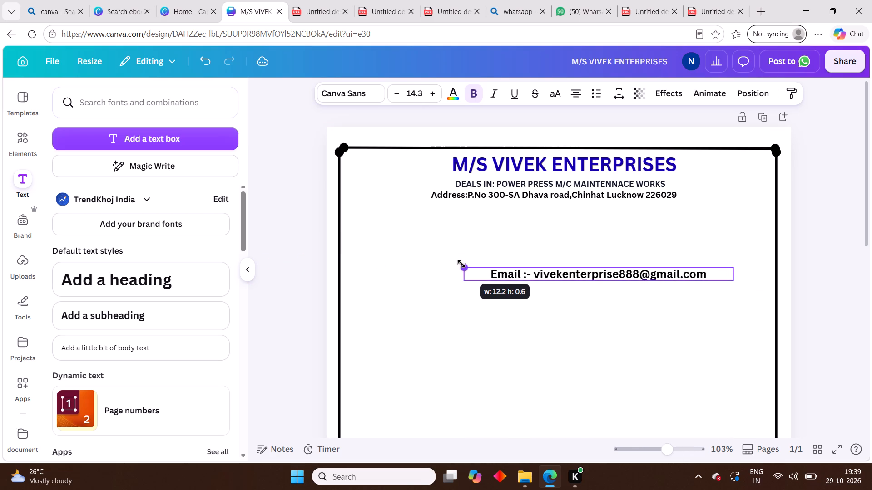
left_click_drag(461, 264, 481, 265)
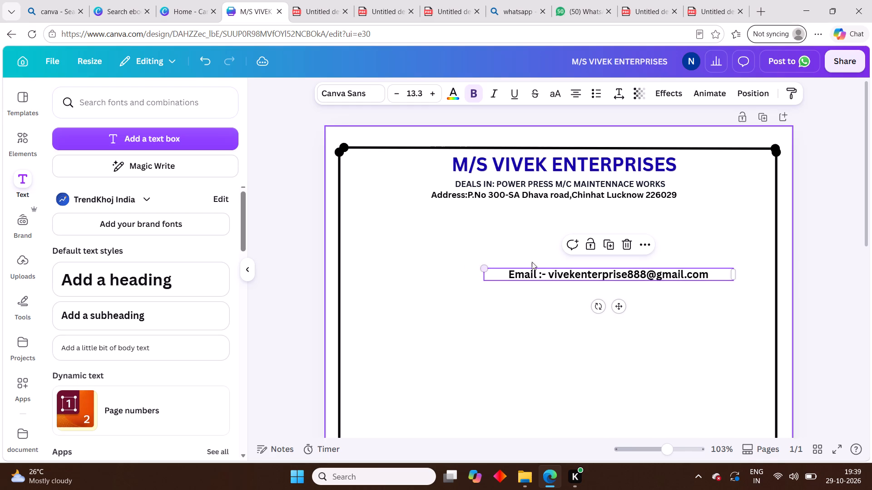
Place the email line just beneath the address line, reduced to about font size 11.4 and roughly centred under it.
left_click_drag(550, 275, 506, 216)
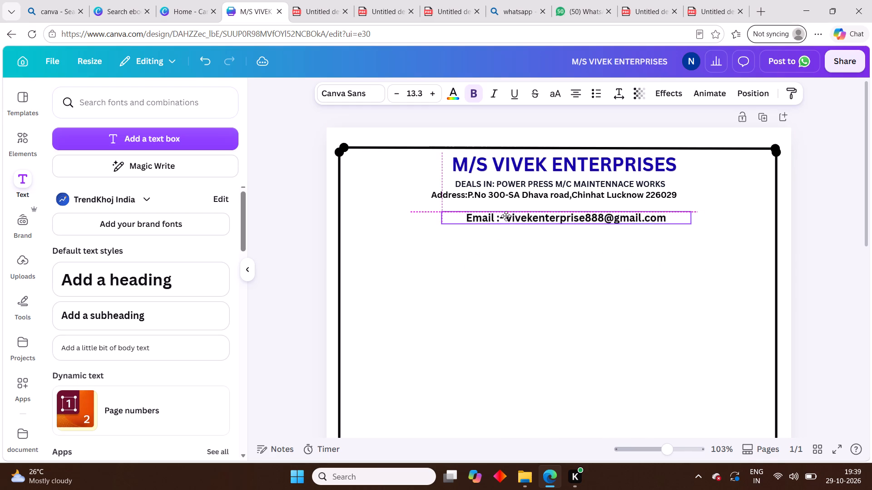
left_click_drag(506, 216, 506, 207)
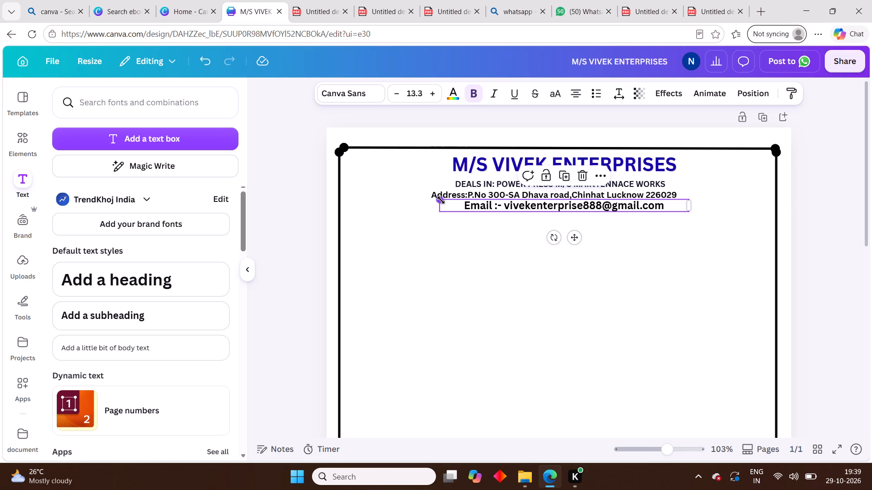
left_click_drag(443, 201, 438, 207)
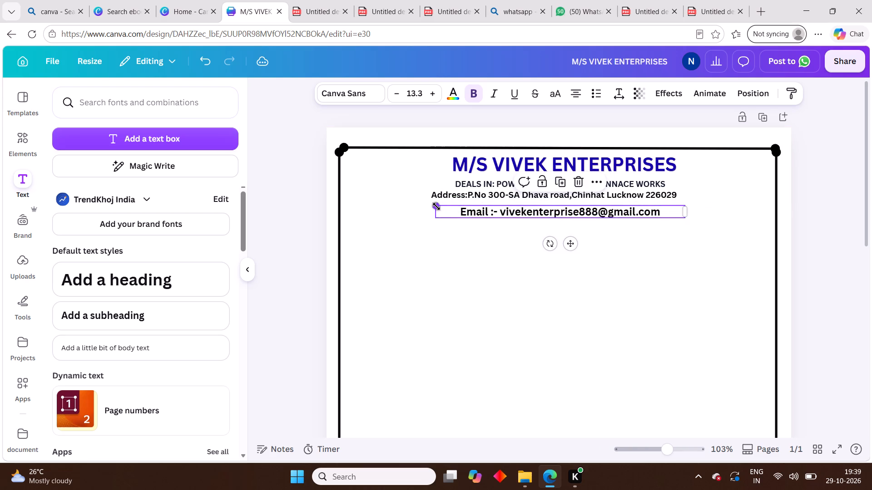
left_click_drag(437, 206, 473, 209)
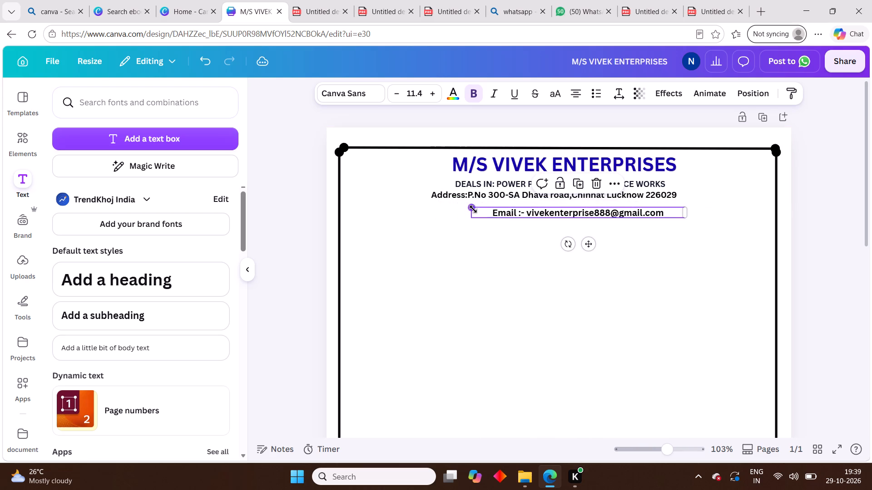
left_click_drag(526, 212, 500, 208)
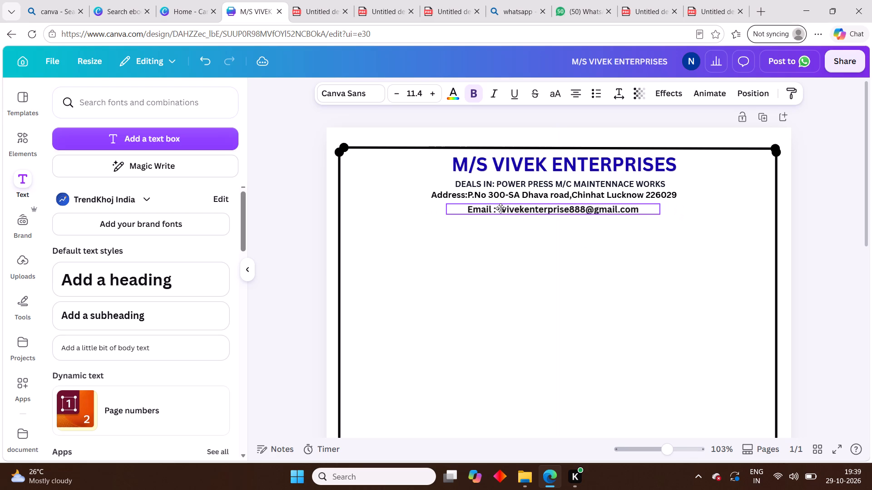
Move the email line up slightly so it sits directly beneath the address line.
left_click_drag(500, 208, 502, 206)
left_click(293, 254)
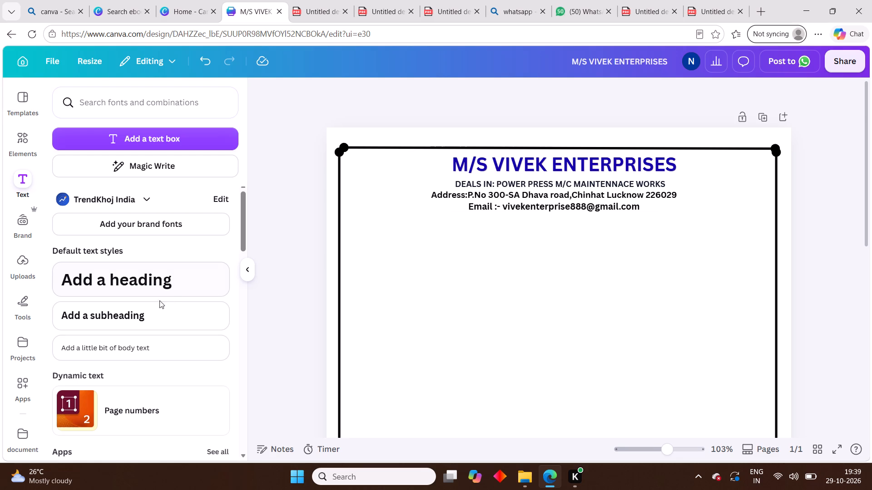
Add a subheading text box below the email line with the label "Moblie no".
left_click(148, 315)
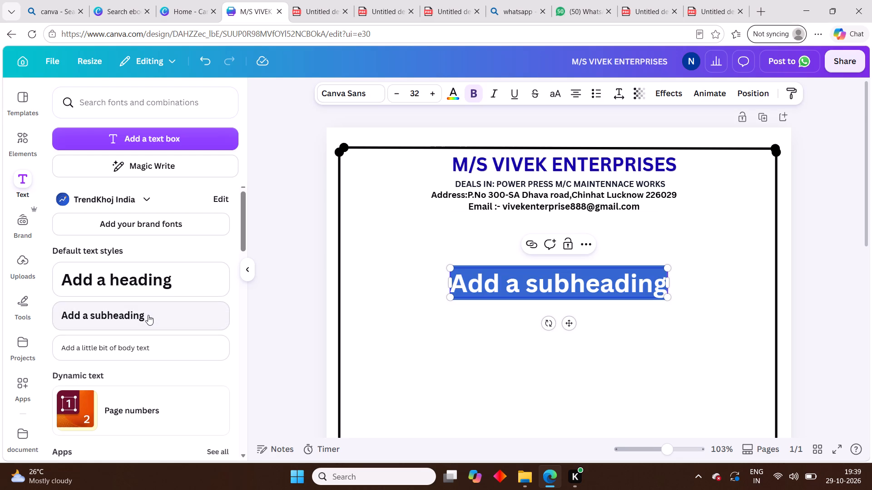
key("shift+m")
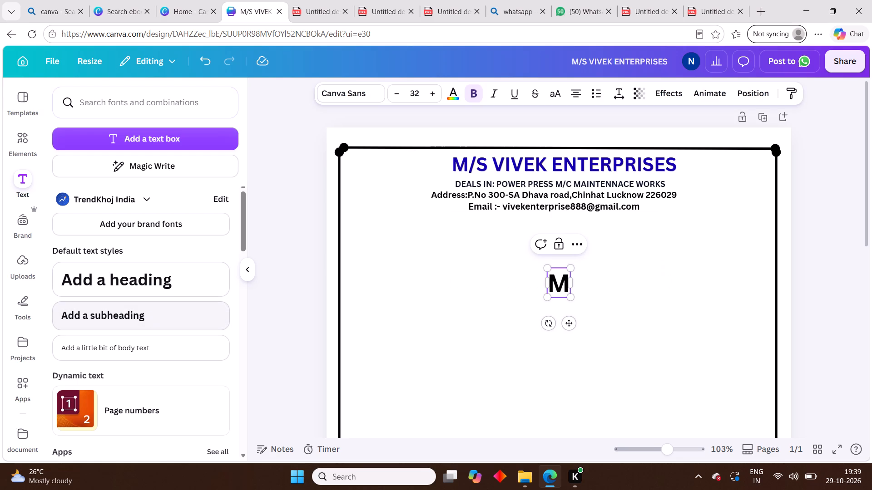
key("o")
type("bli")
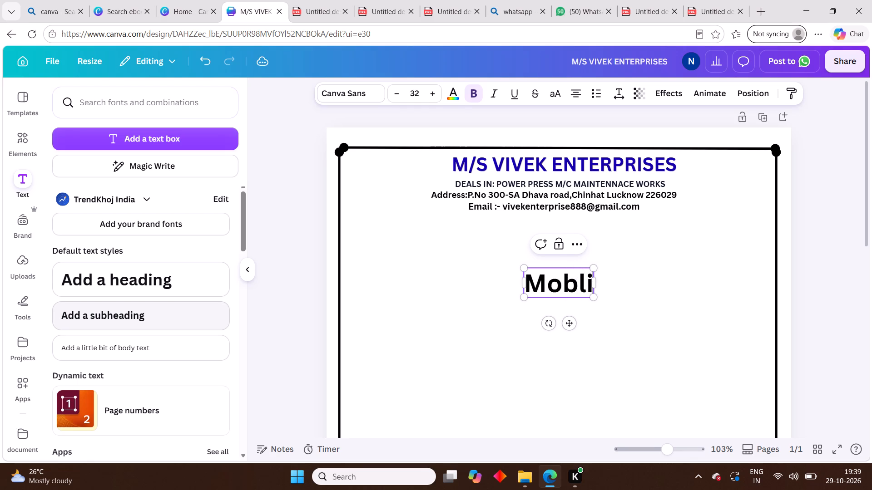
key("e")
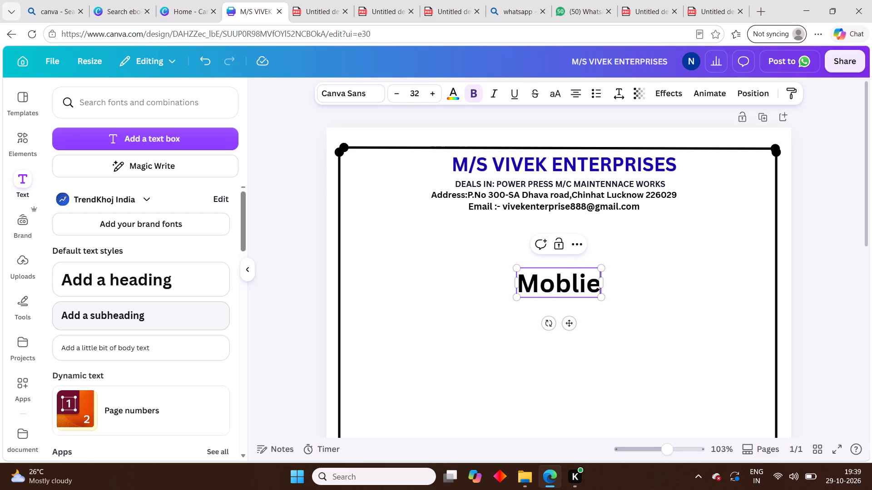
key("space")
type("no")
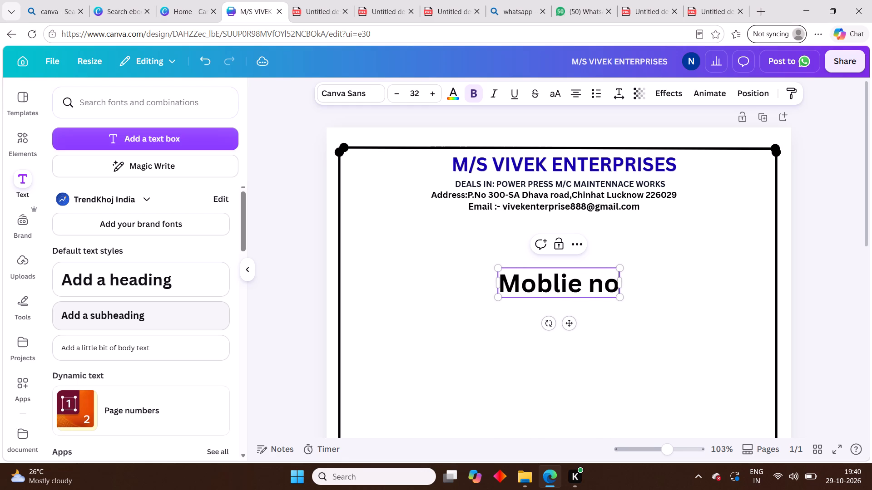
key("semicolon")
key("BackSpace")
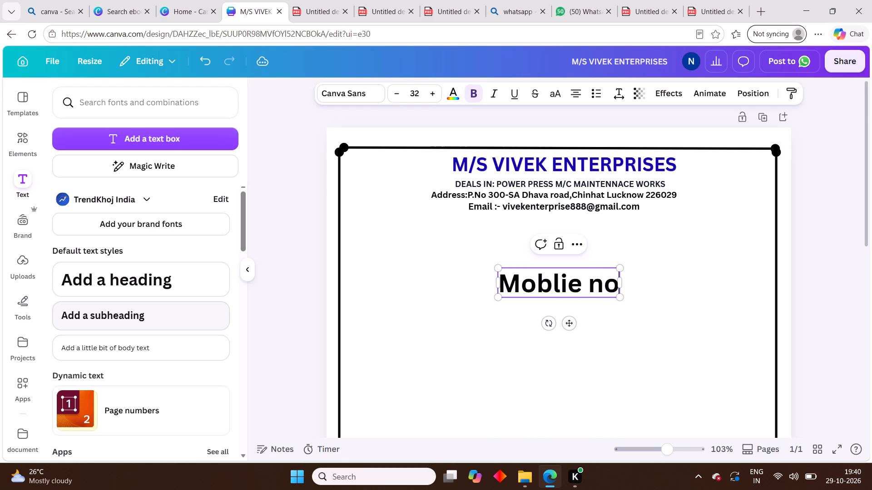
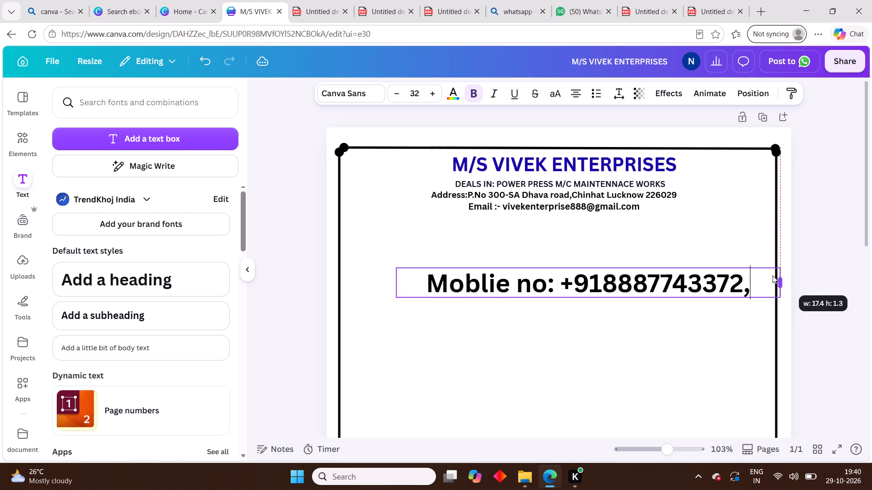
Resize the mobile number text box to a width of about 17.4, keeping the label and number on one line.
left_click_drag(768, 275, 754, 276)
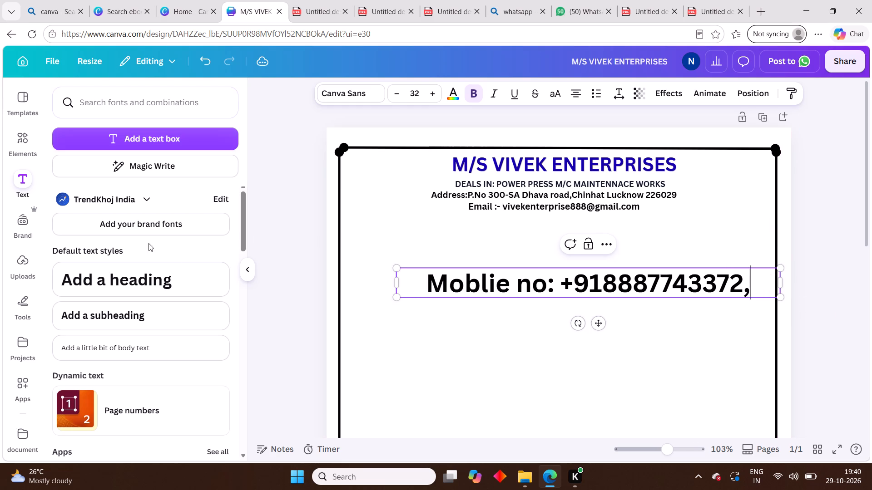
left_click(279, 268)
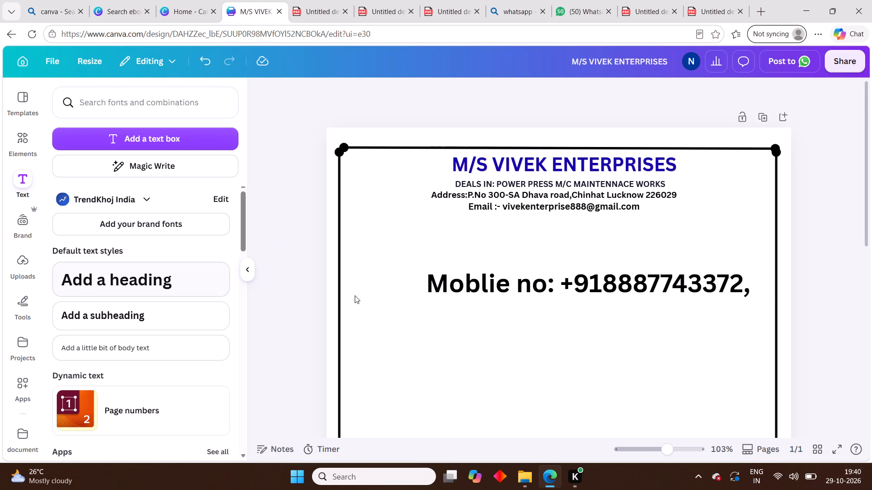
Move the mobile number line left and slightly up, so its text starts near the page's left border line.
left_click_drag(540, 272, 463, 264)
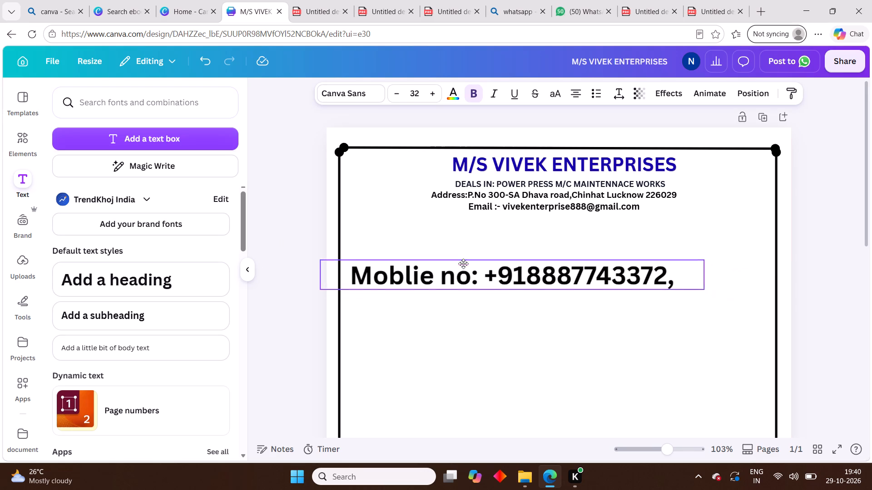
Widen the mobile number text box below the email line and shift it left to make room for more text after the comma.
left_click_drag(463, 264, 389, 252)
left_click_drag(634, 263, 820, 255)
left_click_drag(743, 261, 591, 260)
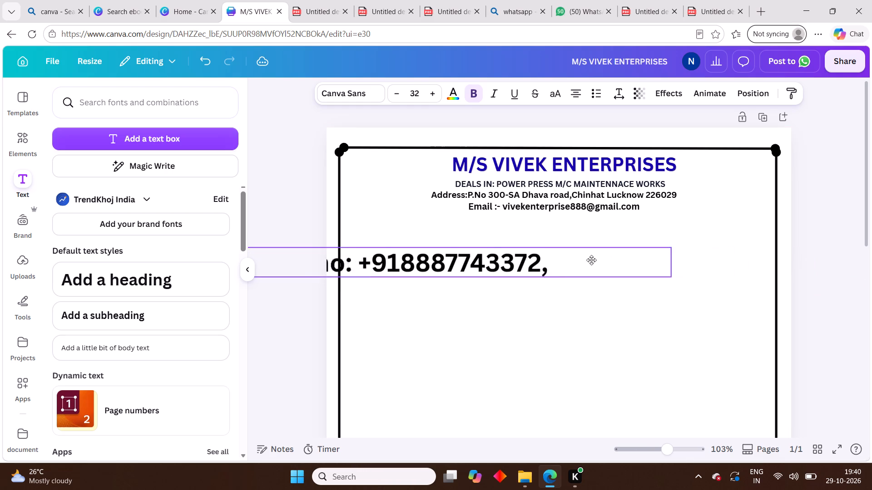
left_click_drag(591, 260, 565, 257)
left_click_drag(639, 262, 797, 255)
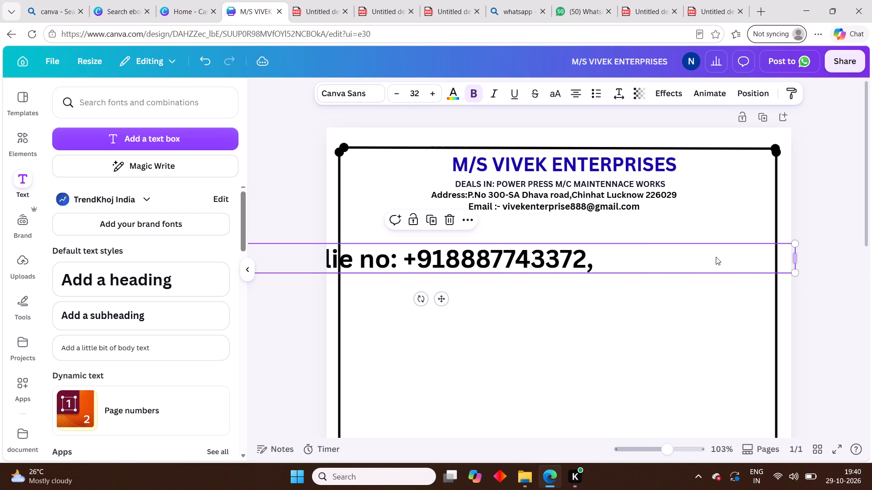
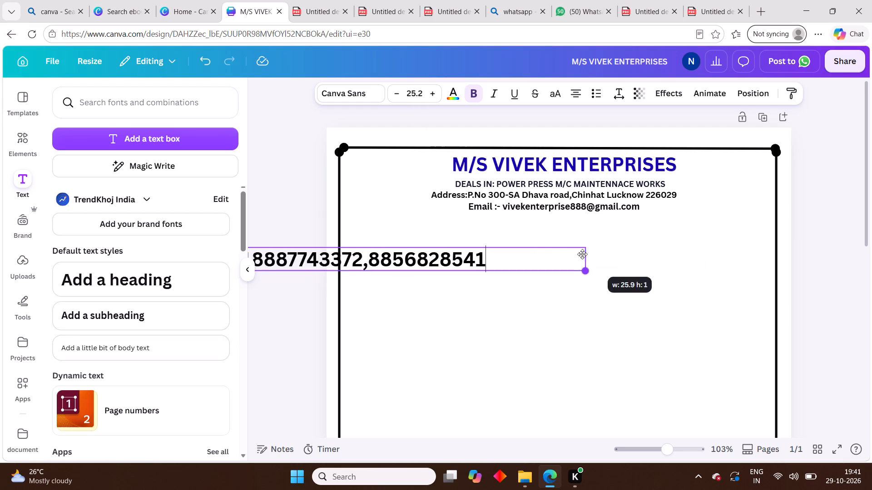
Bring the mobile number line back onto the page and shrink its text to about size 12.6.
left_click_drag(582, 254, 536, 247)
left_click_drag(491, 260, 517, 260)
left_click(823, 290)
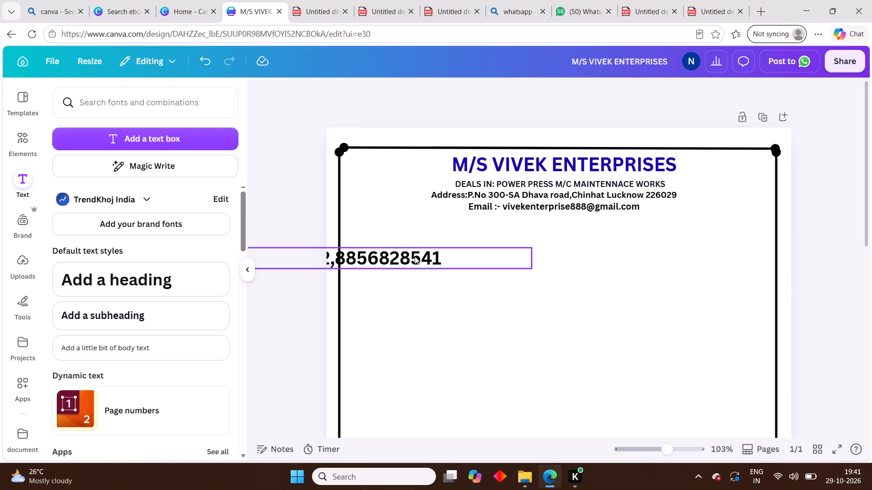
left_click_drag(447, 259, 693, 261)
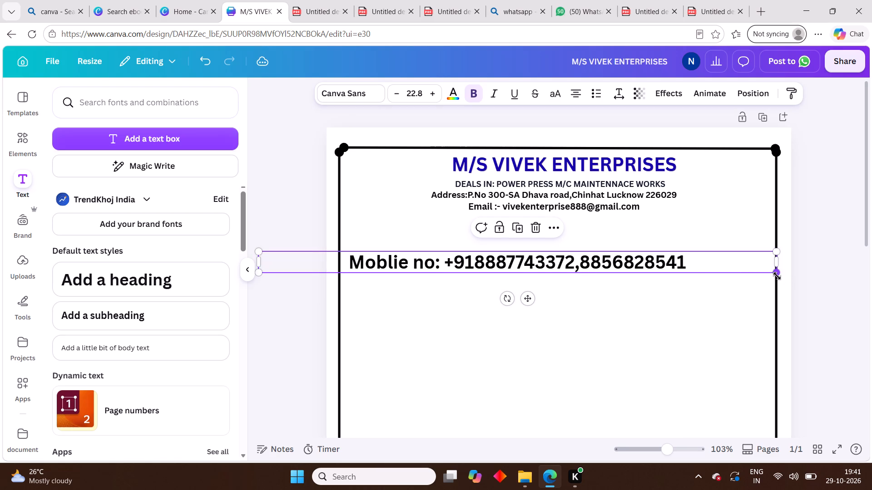
left_click_drag(777, 276, 570, 251)
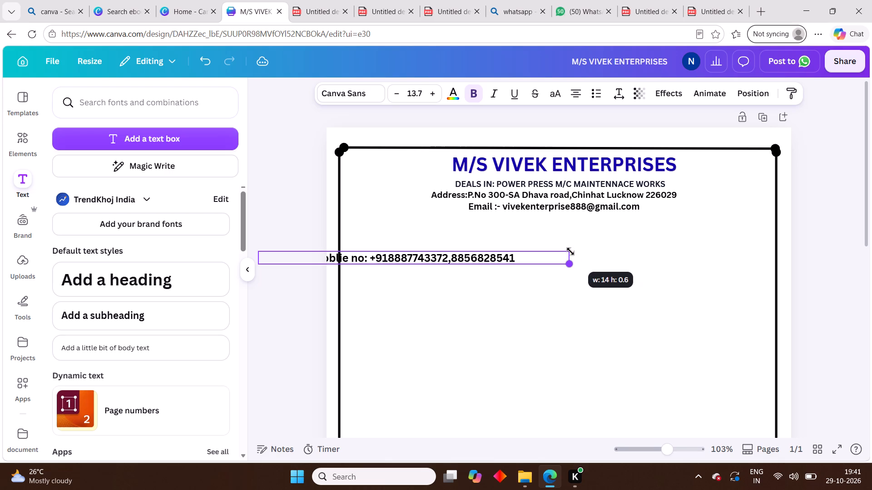
left_click_drag(570, 251, 545, 250)
Move the mobile number line up so it sits beneath the email line, roughly centred under the heading.
left_click_drag(512, 254, 590, 254)
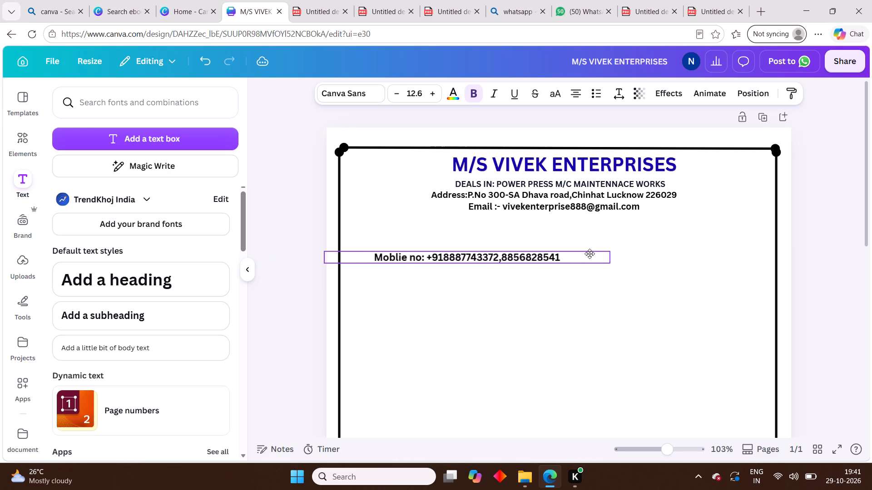
left_click_drag(590, 254, 653, 223)
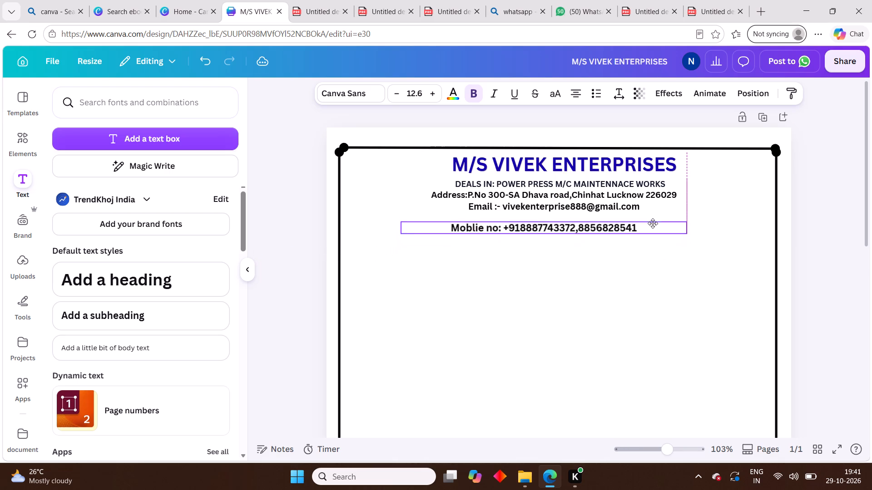
left_click_drag(653, 223, 655, 216)
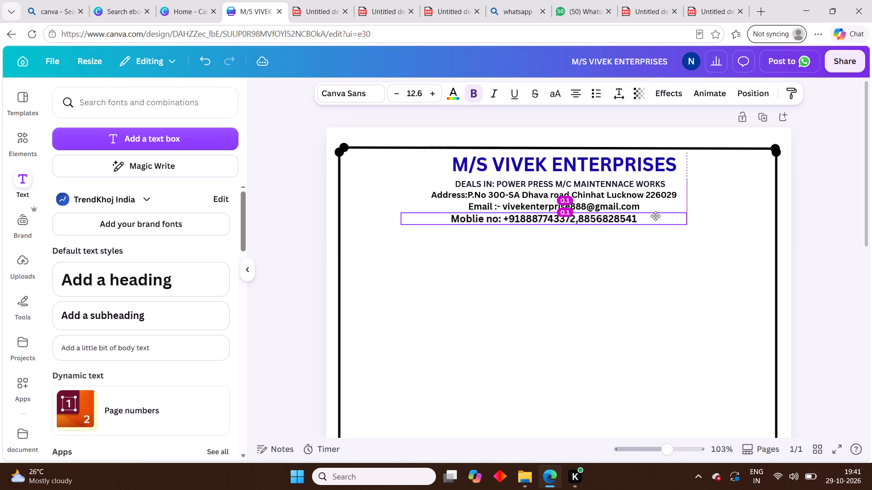
left_click_drag(655, 216, 659, 217)
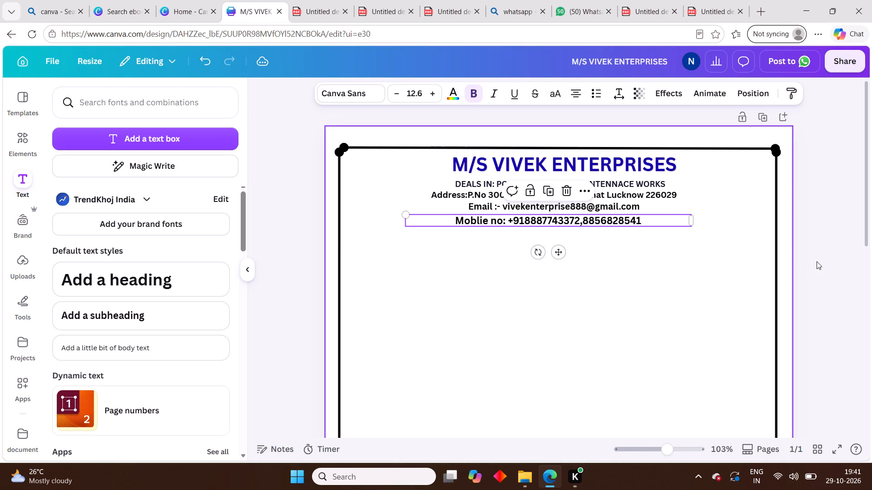
left_click(817, 261)
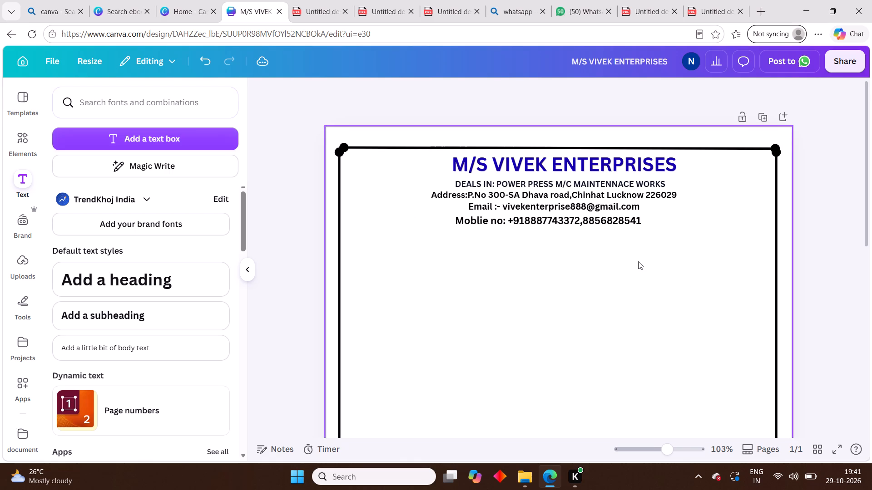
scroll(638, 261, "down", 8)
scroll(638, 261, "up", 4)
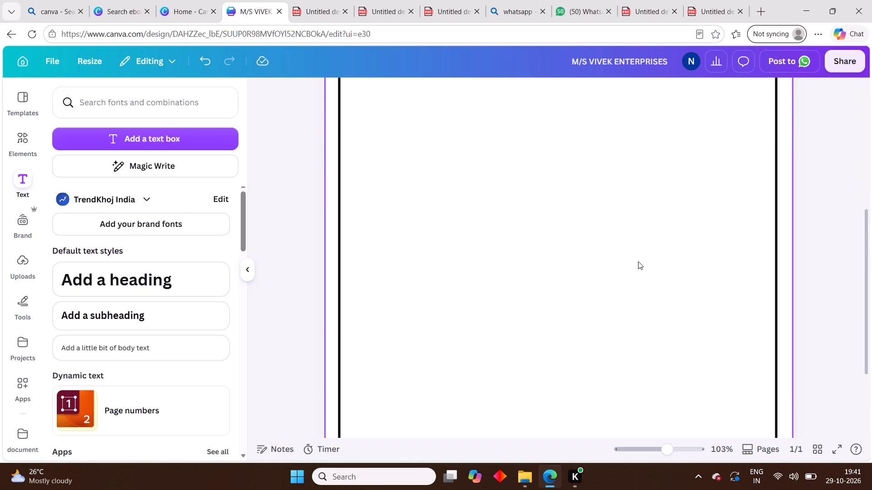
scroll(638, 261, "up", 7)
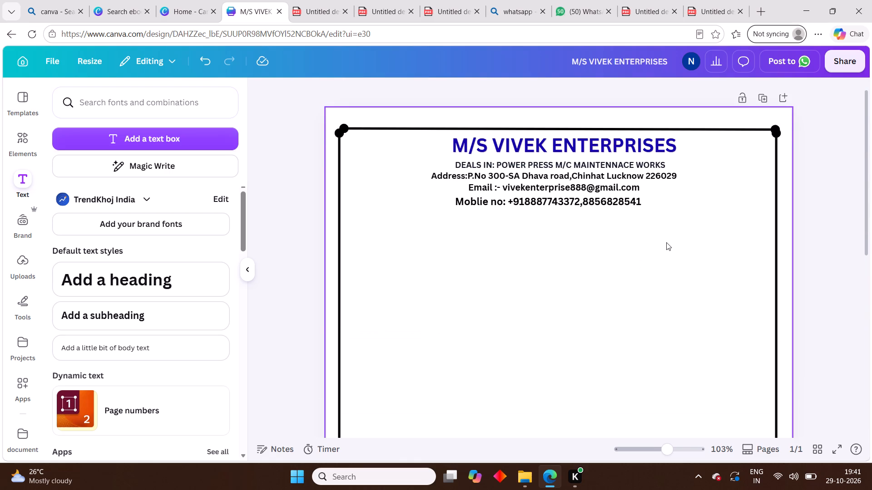